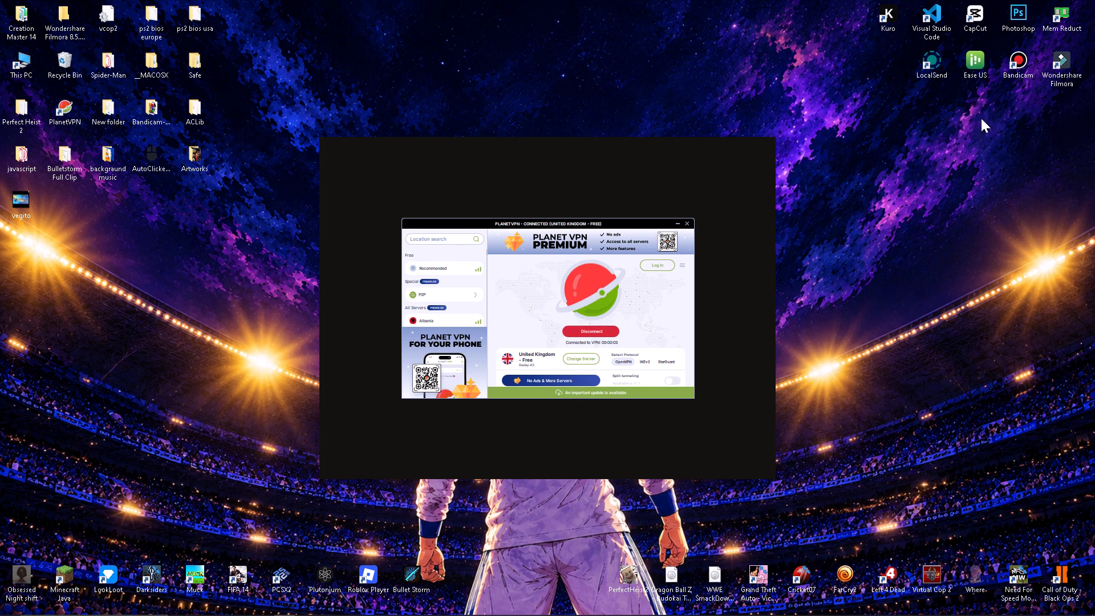
Launch CapCut from the desktop.
double_click(968, 9)
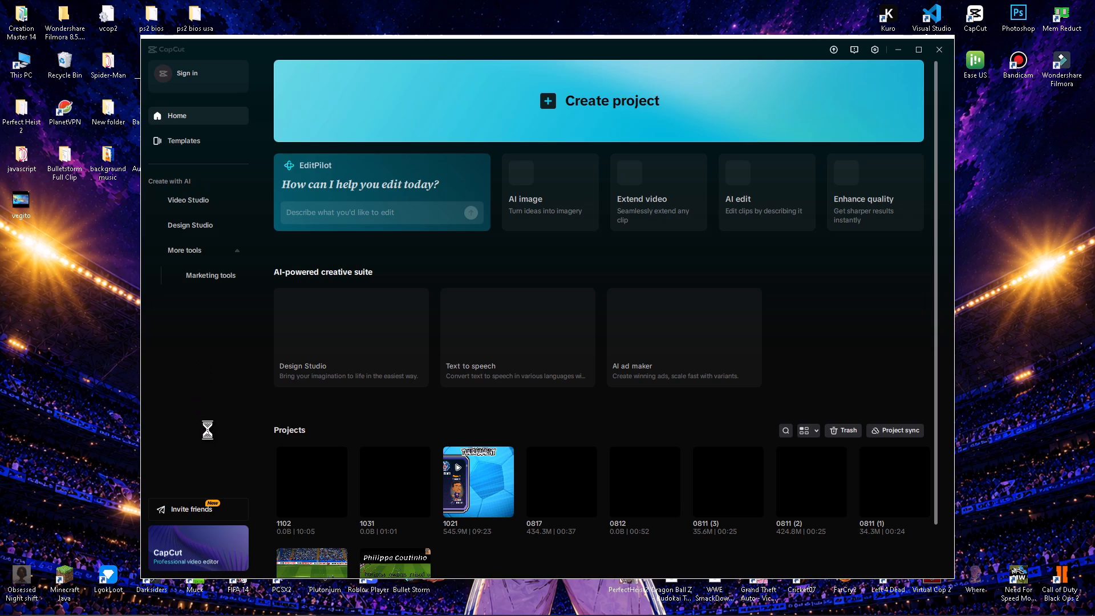
click(113, 401)
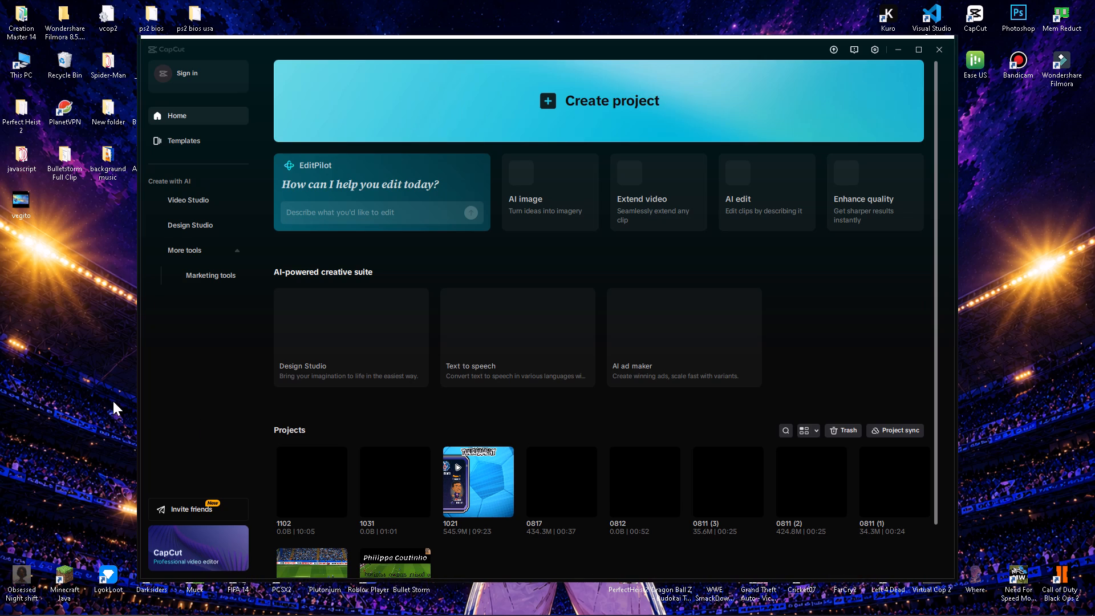
click(81, 423)
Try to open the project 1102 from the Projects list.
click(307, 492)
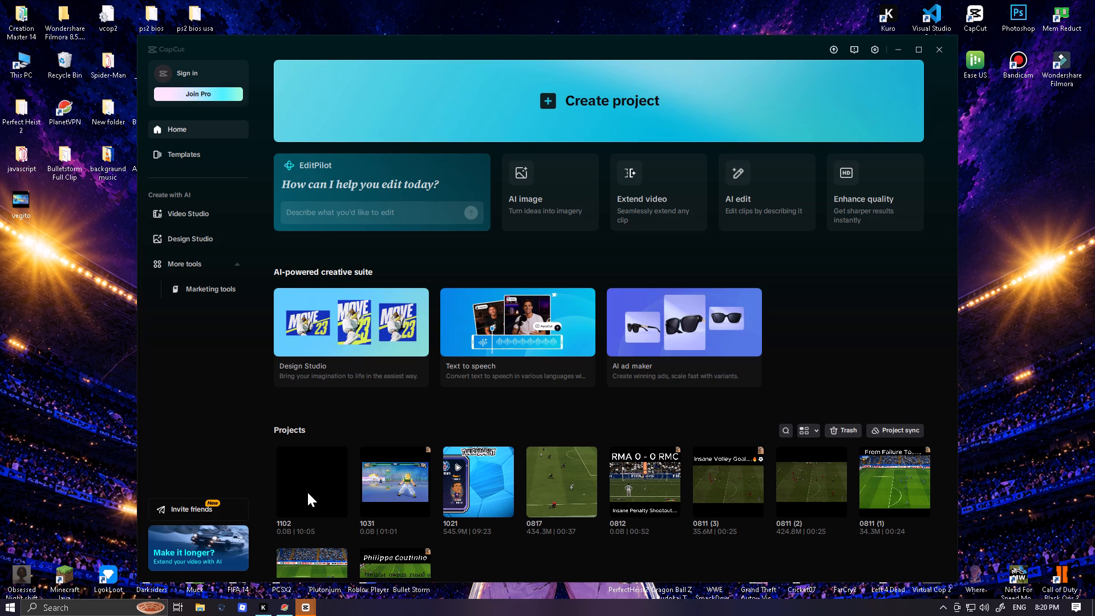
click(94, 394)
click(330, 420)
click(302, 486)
Close CapCut's separate promotional pop-up window and bring its main home window to the front.
click(301, 615)
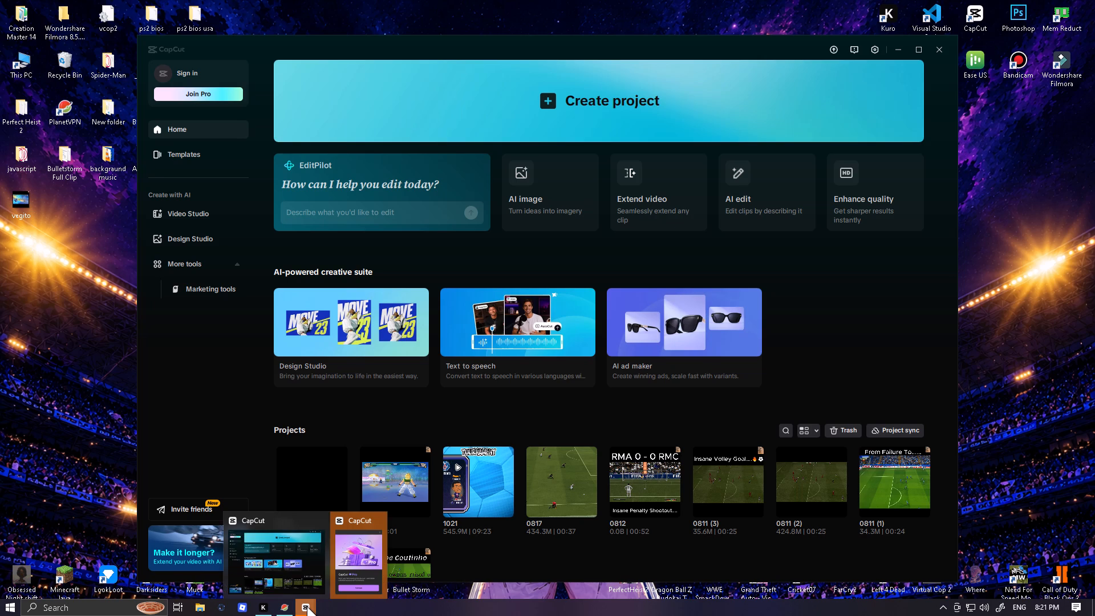
click(375, 517)
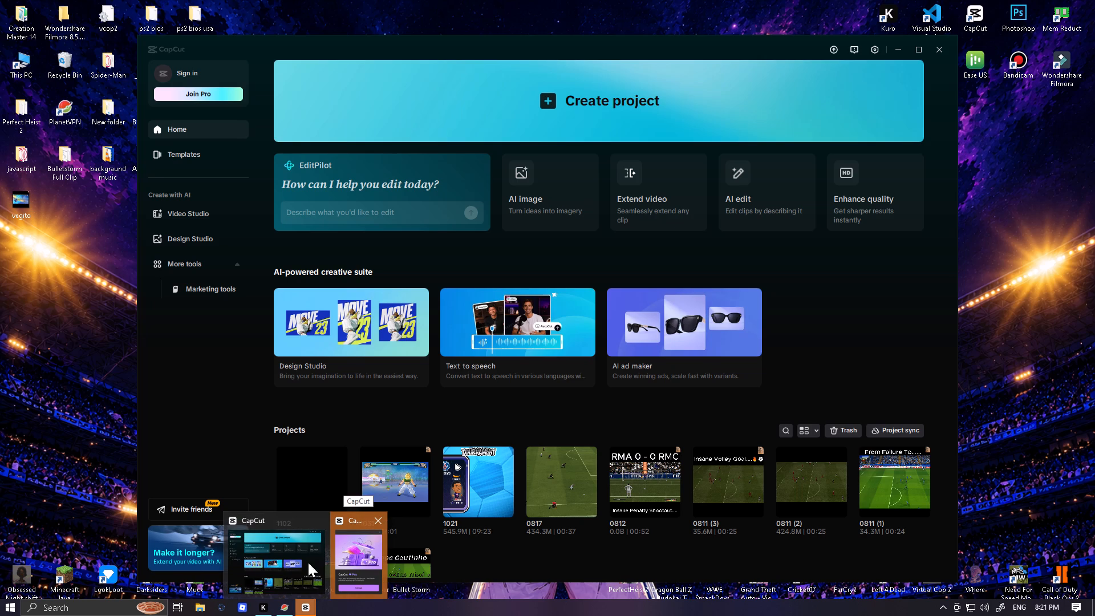
click(303, 560)
Open the project 1102 from the Projects list.
click(317, 431)
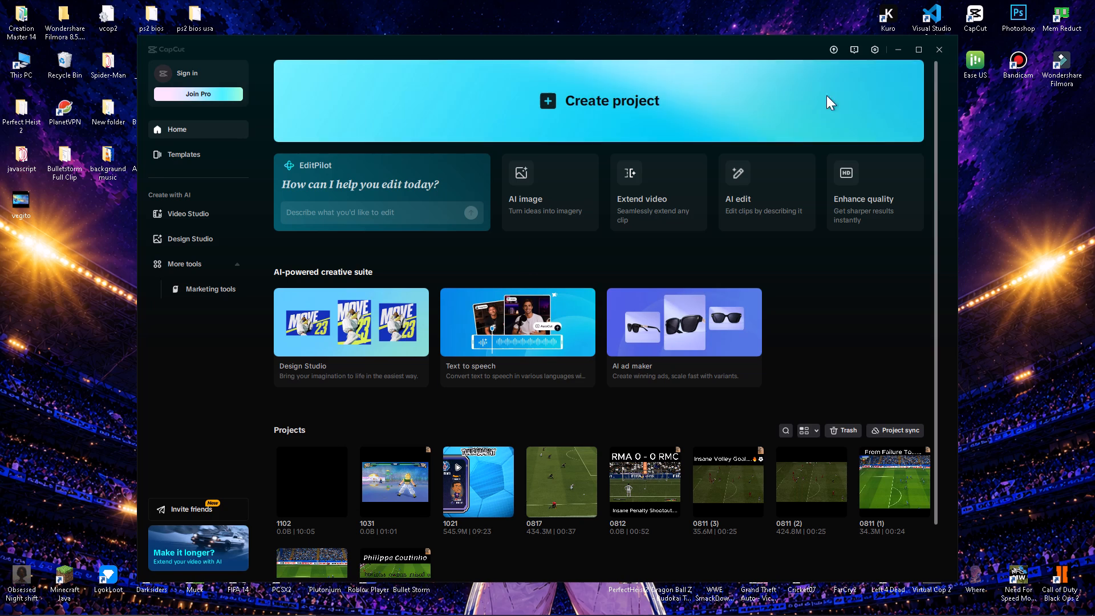
click(303, 484)
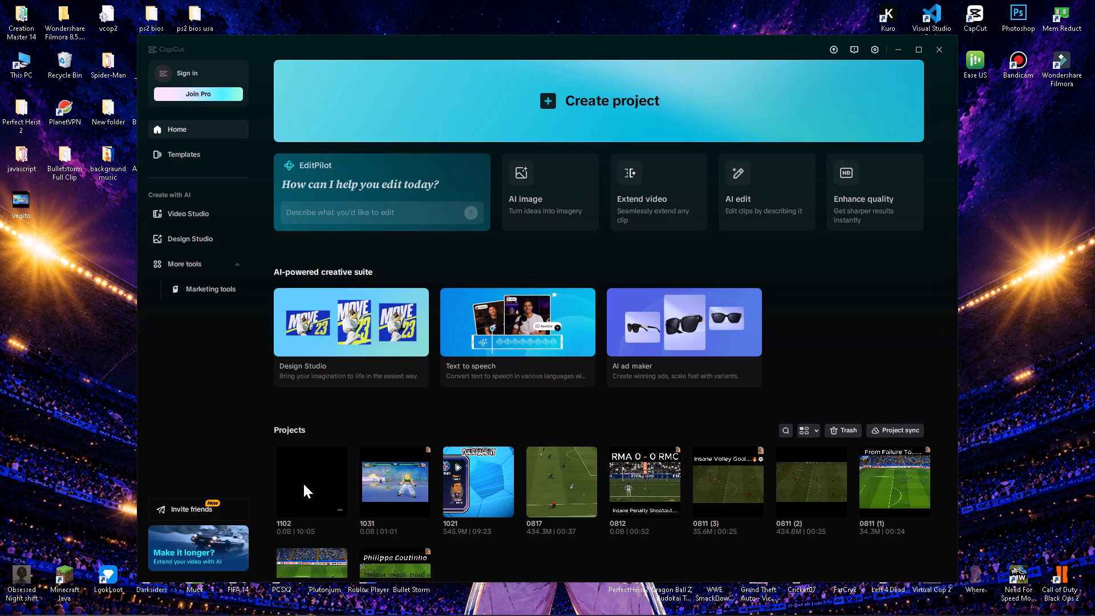
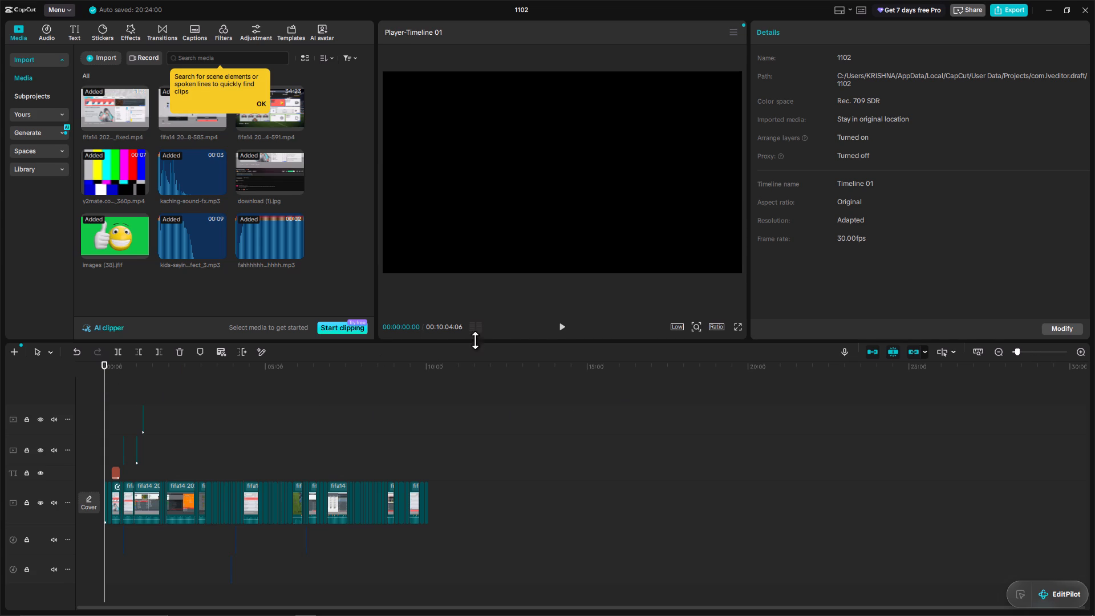
Preview the opening of Timeline 01 with the timeline zoomed in, pausing playback at about 13 seconds.
click(559, 329)
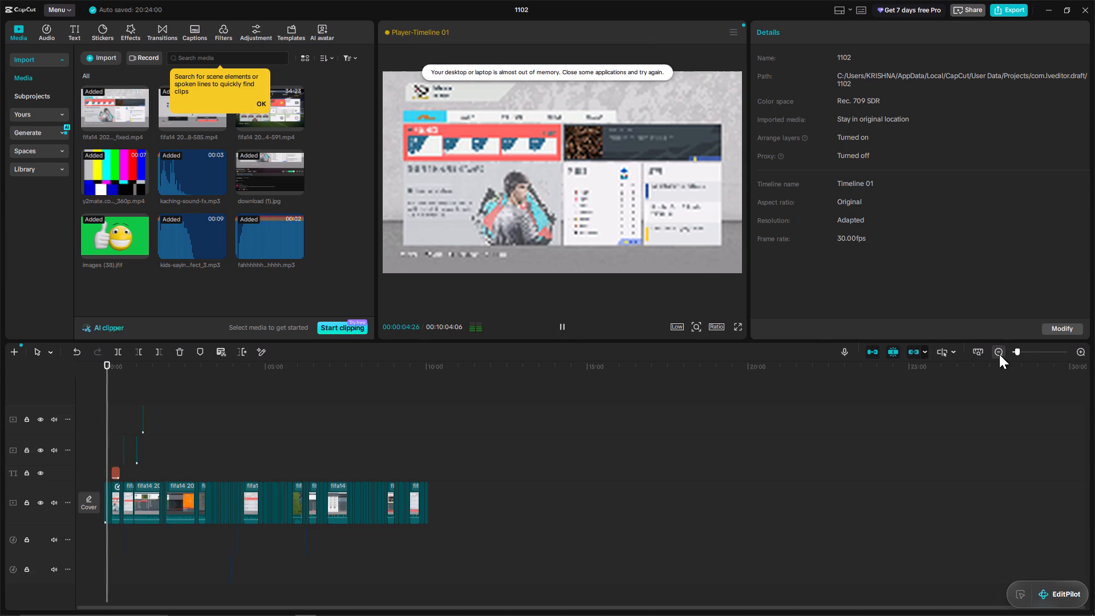
click(1025, 351)
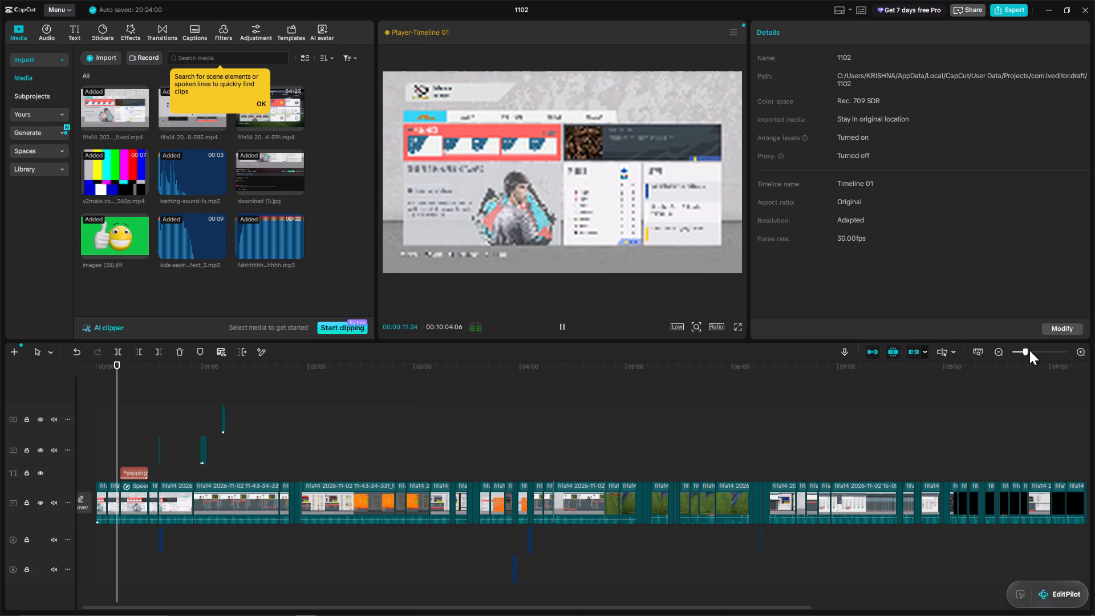
click(562, 326)
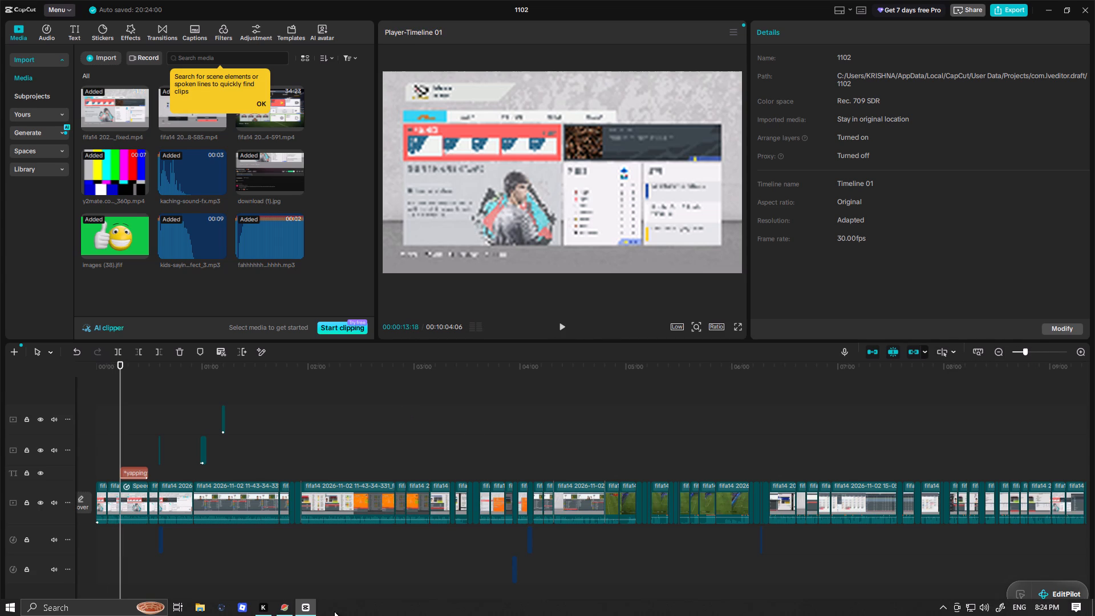
Launch the pinned application next to File Explorer.
click(215, 607)
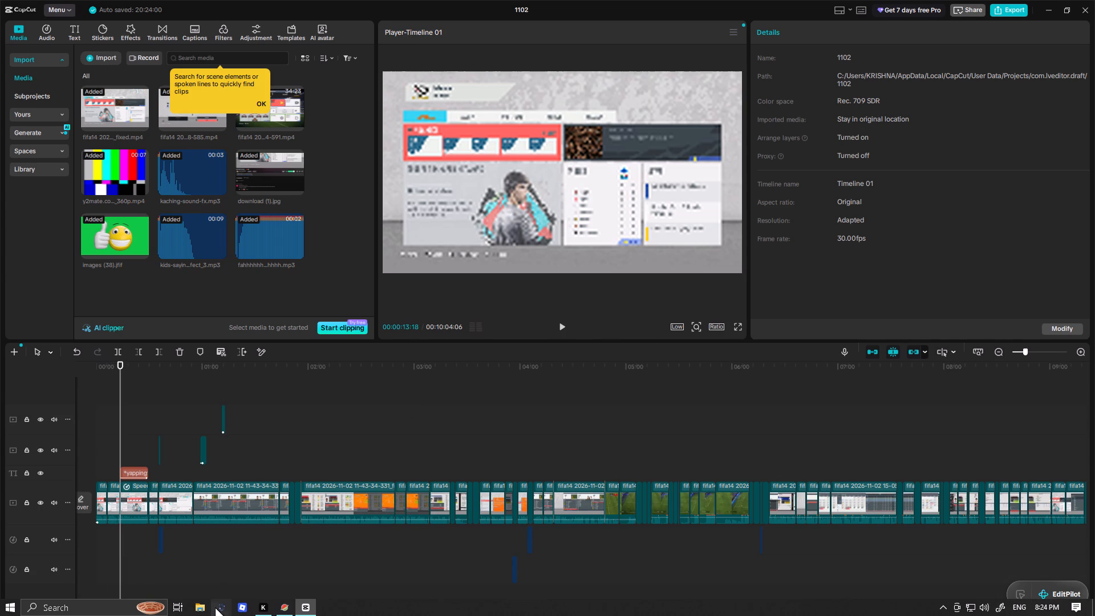
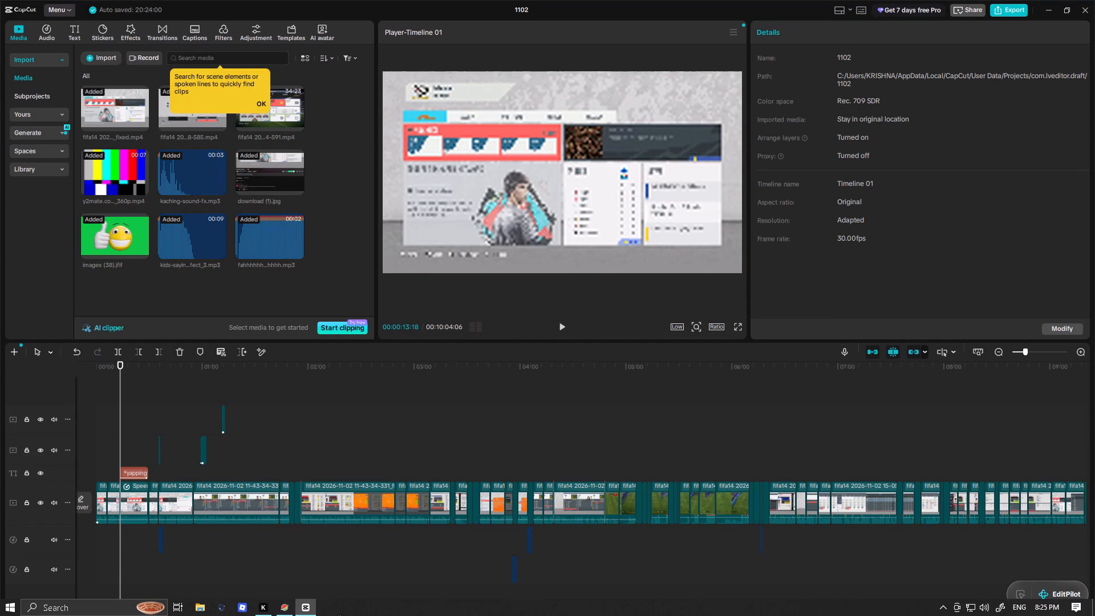
Switch to the Opera GX browser and load YouTube in a new tab.
click(363, 457)
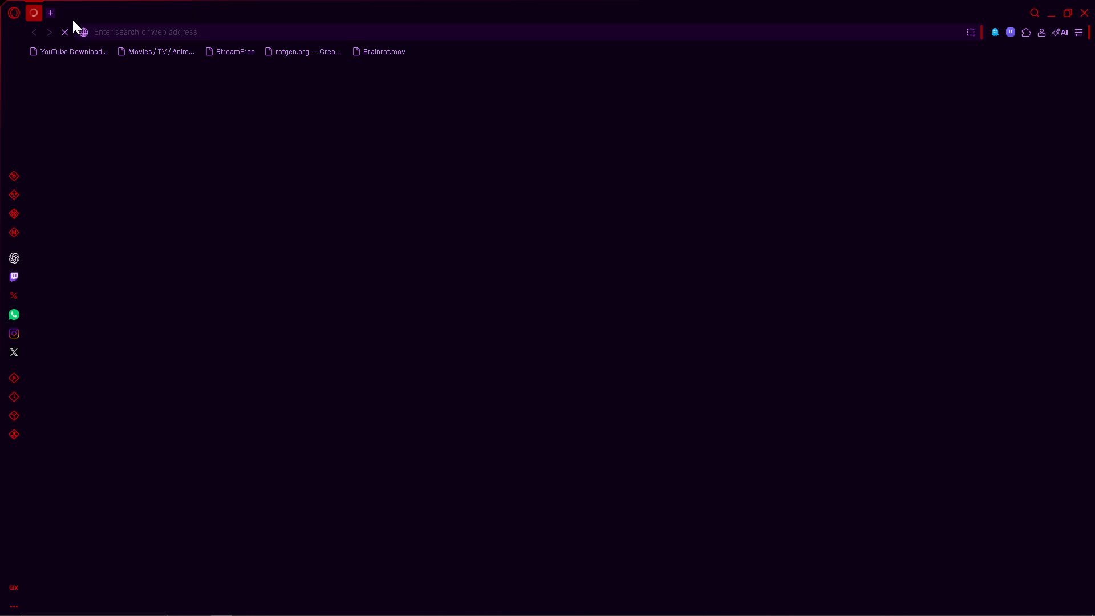
click(48, 15)
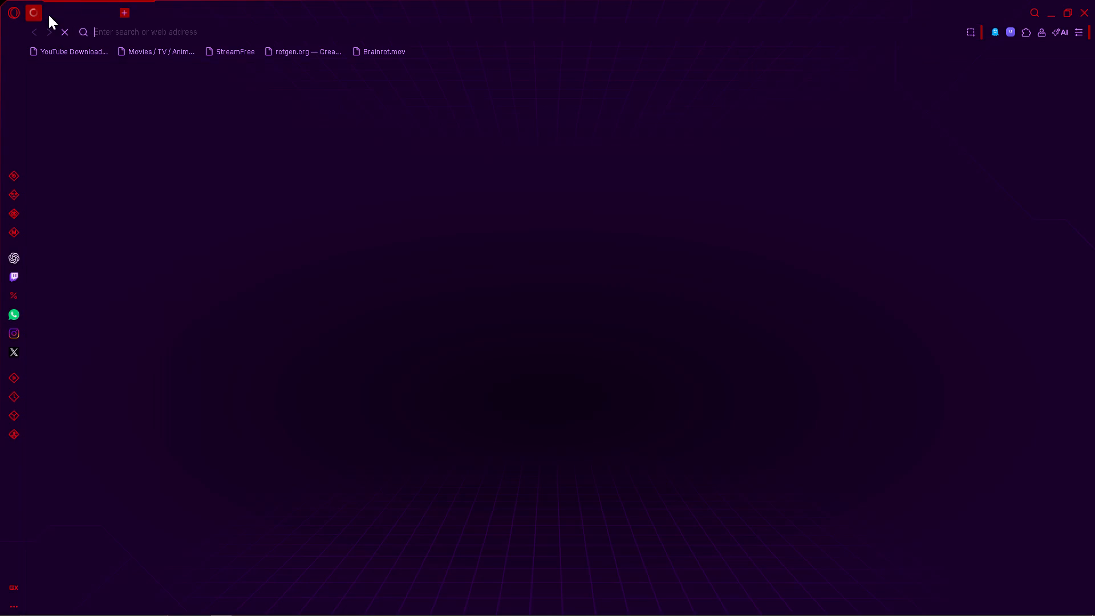
text(youtube)
key(Return)
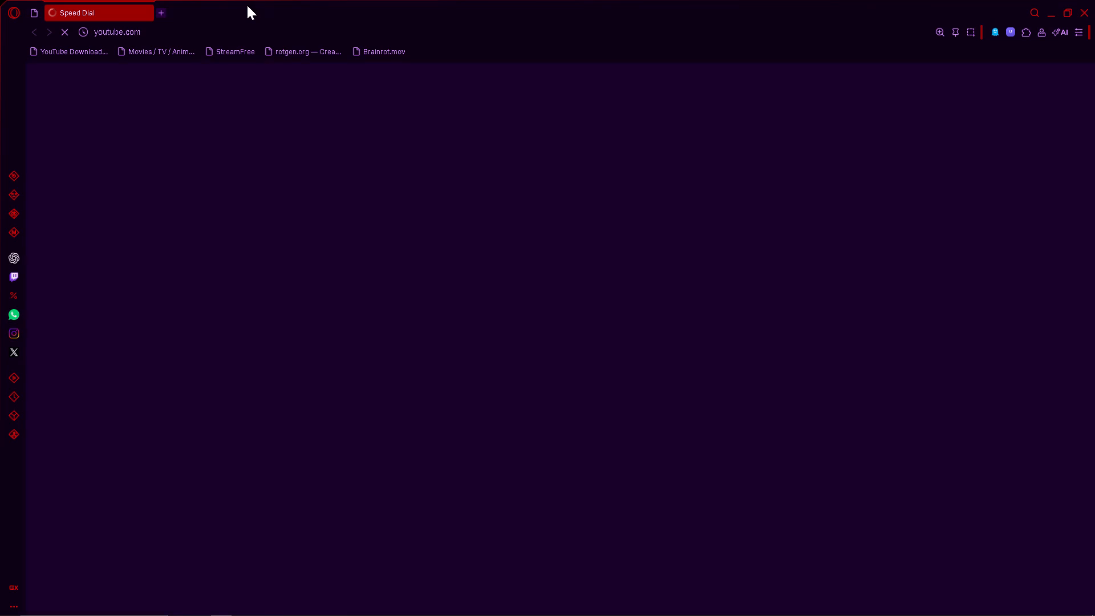
click(86, 4)
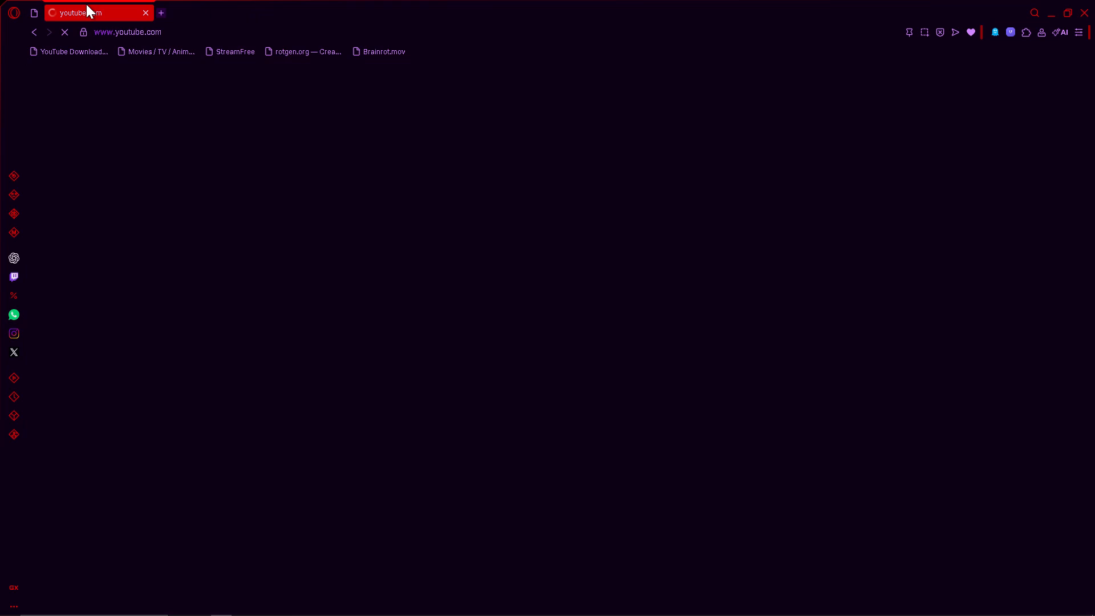
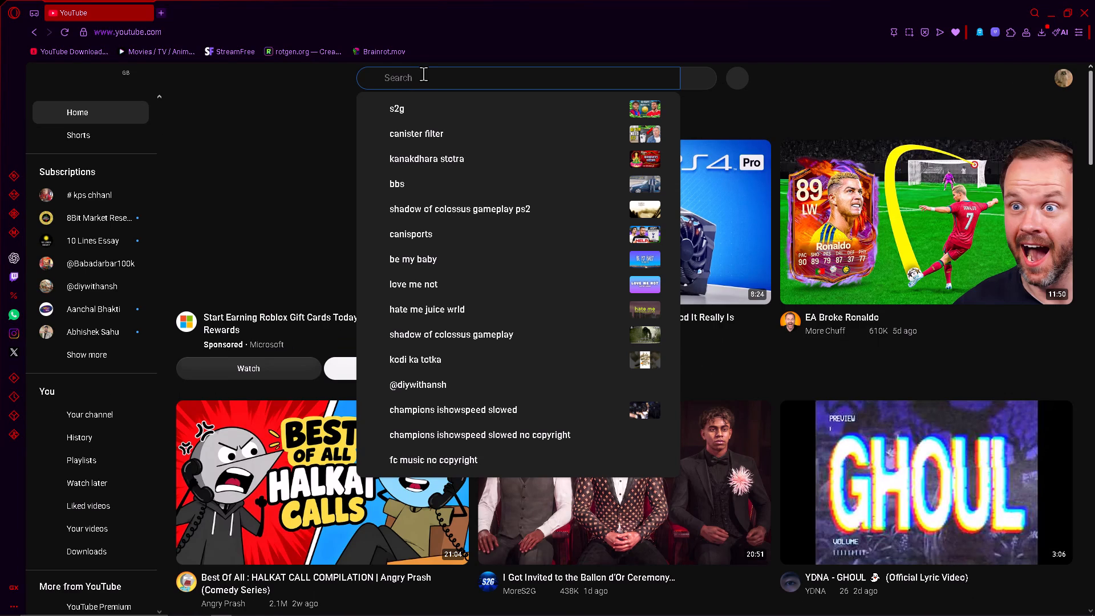
Search YouTube for "oggy and the cockroaches theme instrumental" and look through the listed videos for a suitable track.
text(oggy and cockroaches)
key(space)
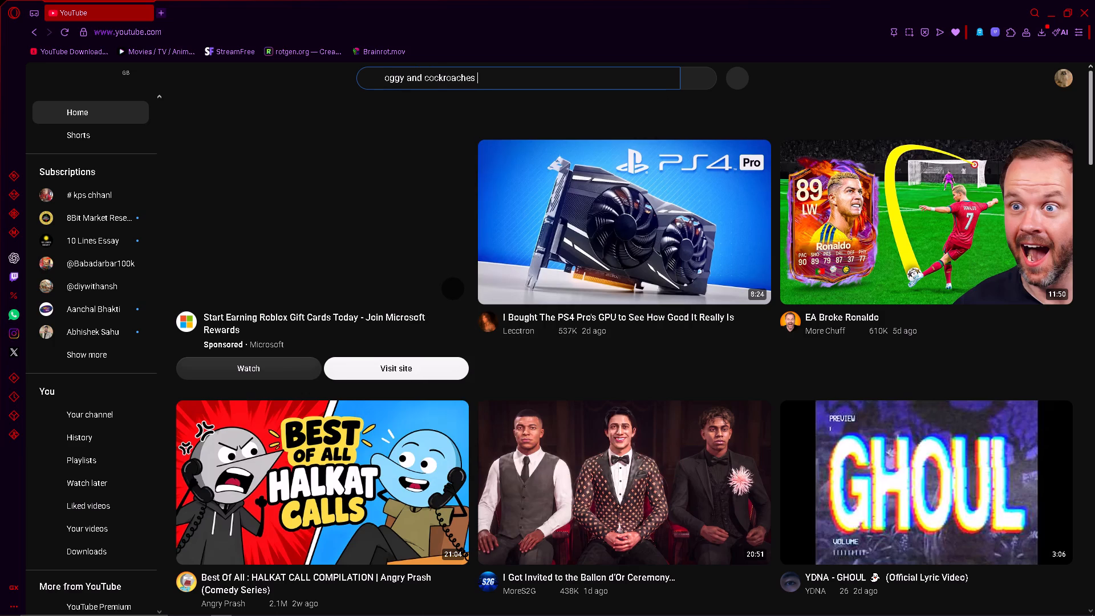
text(theme)
key(space)
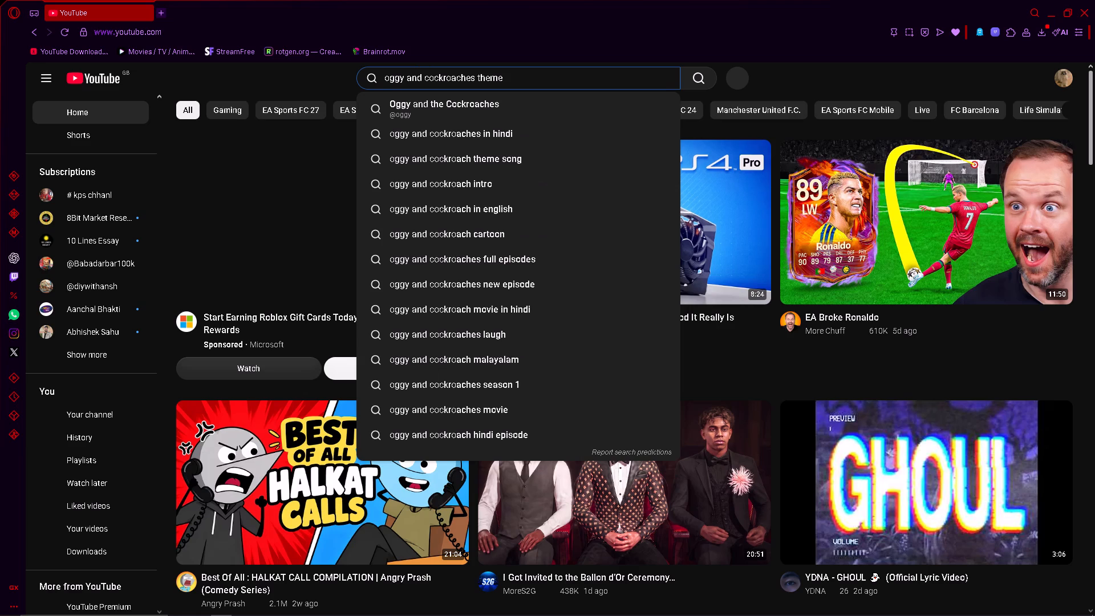
text(instrumenta)
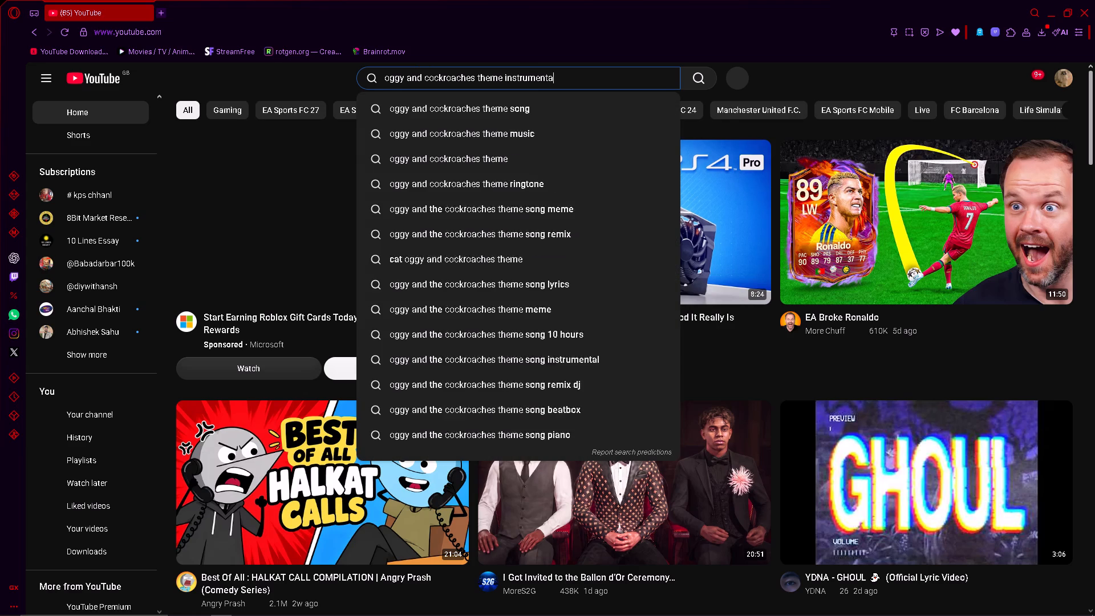
key(Down)
key(Return)
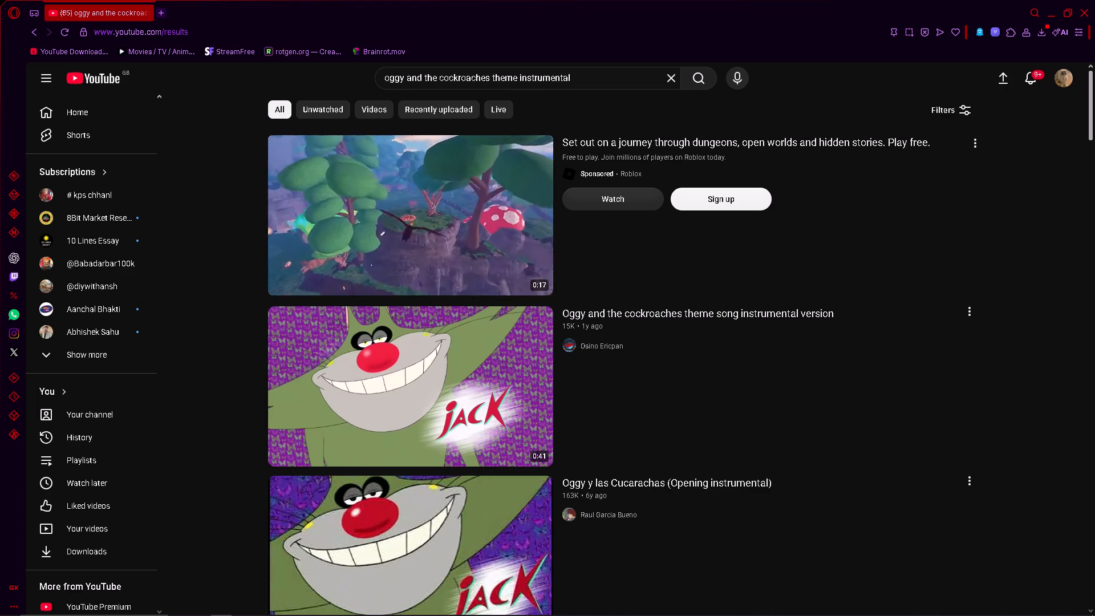
drag(1094, 165, 1094, 175)
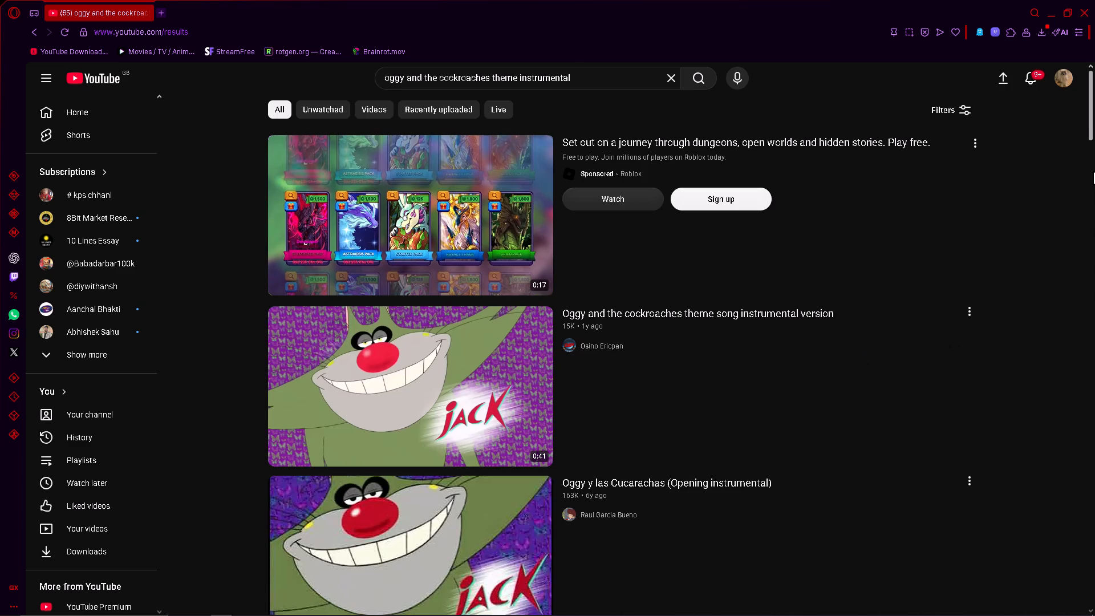
drag(1092, 147, 1094, 129)
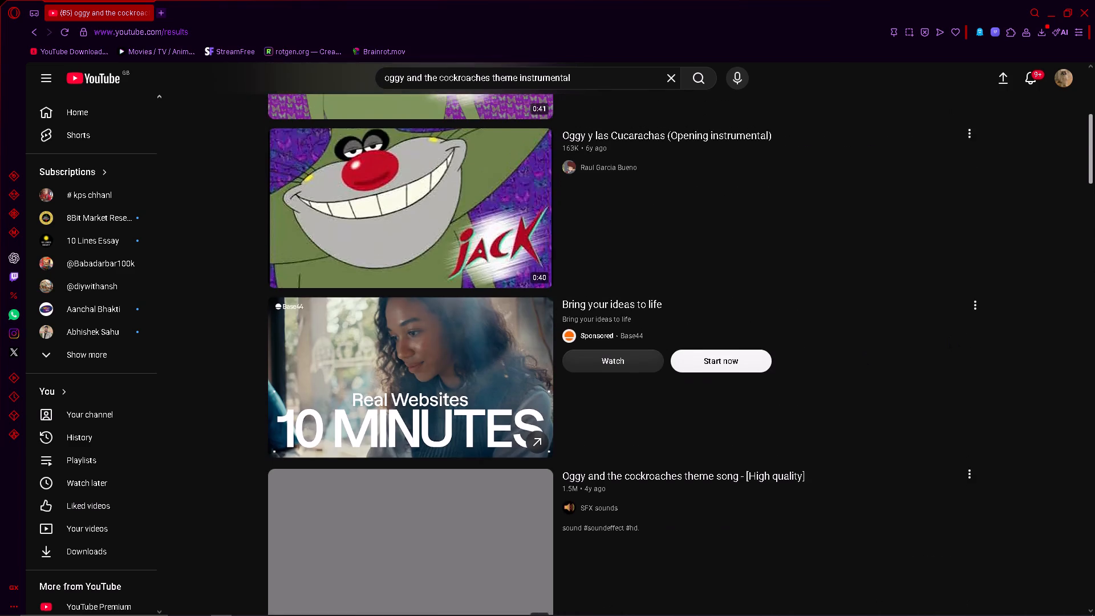
drag(1094, 129, 1092, 192)
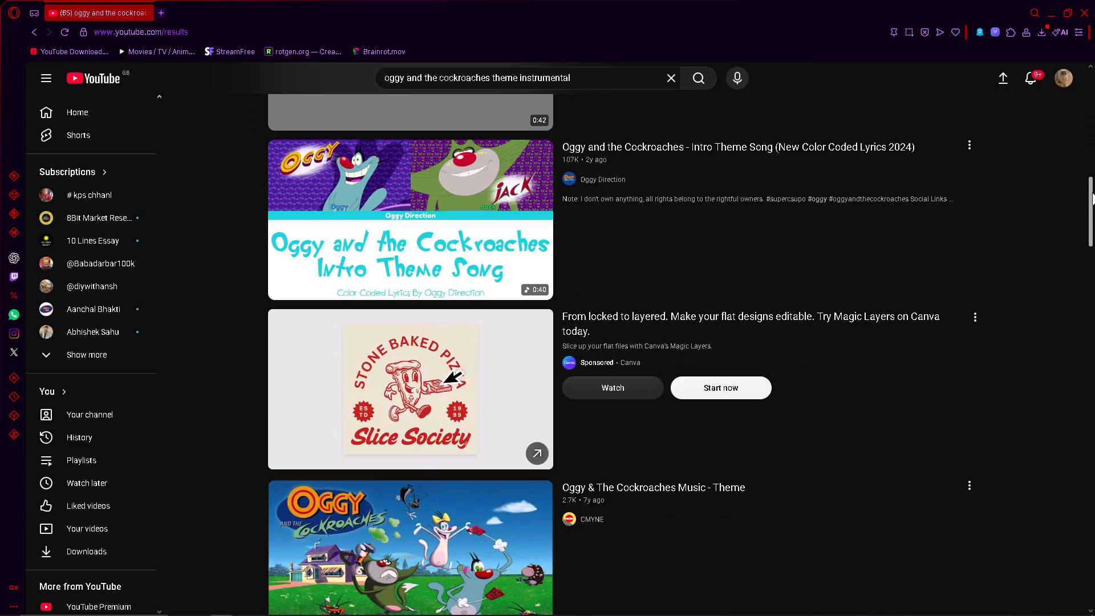
drag(1092, 192, 1094, 229)
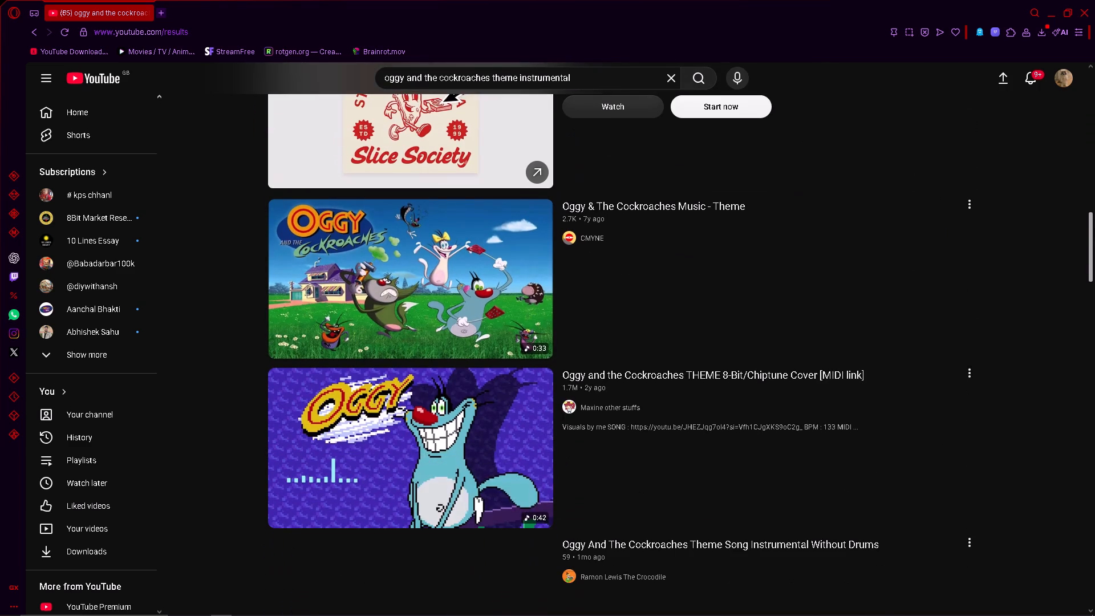
drag(1094, 229, 1094, 256)
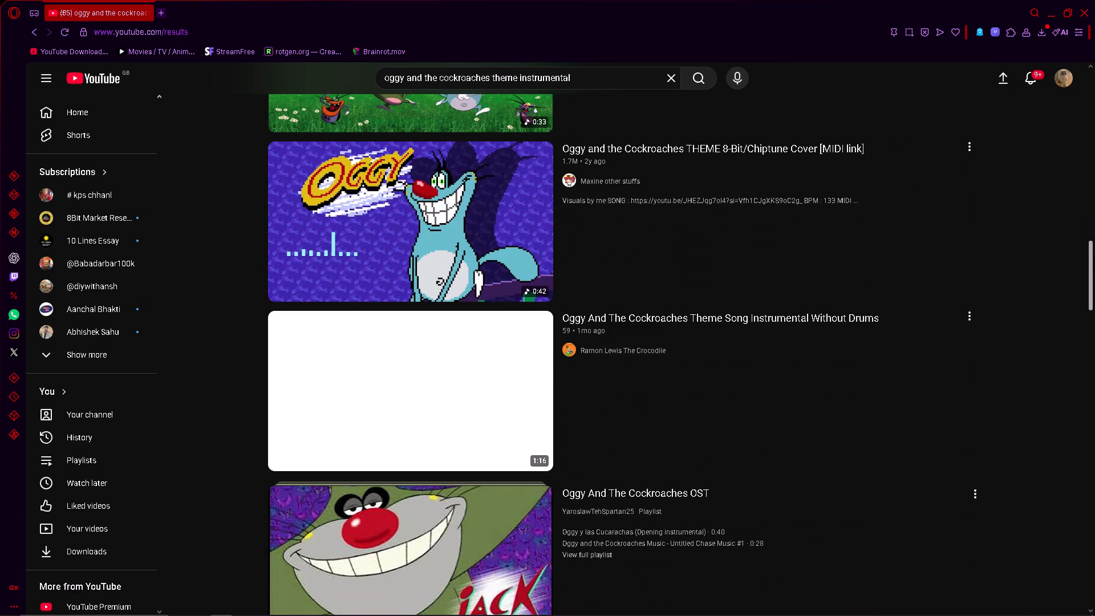
drag(1094, 256, 1094, 256)
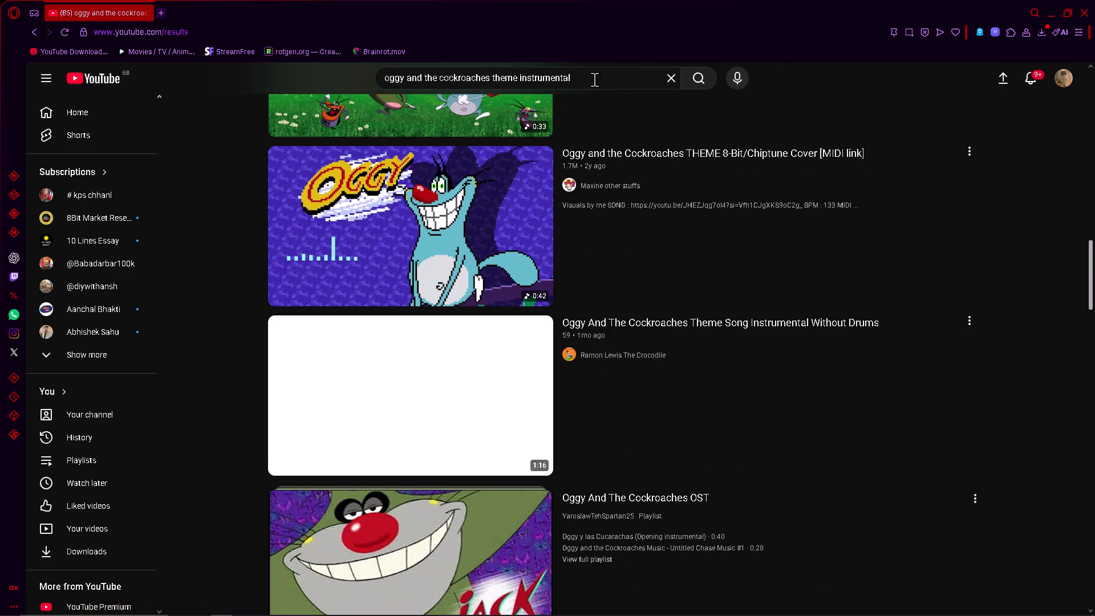
Return to CapCut and import the "Dai Dai Slowed & Reverb" MP3 from the Downloads folder into project 1102.
click(148, 14)
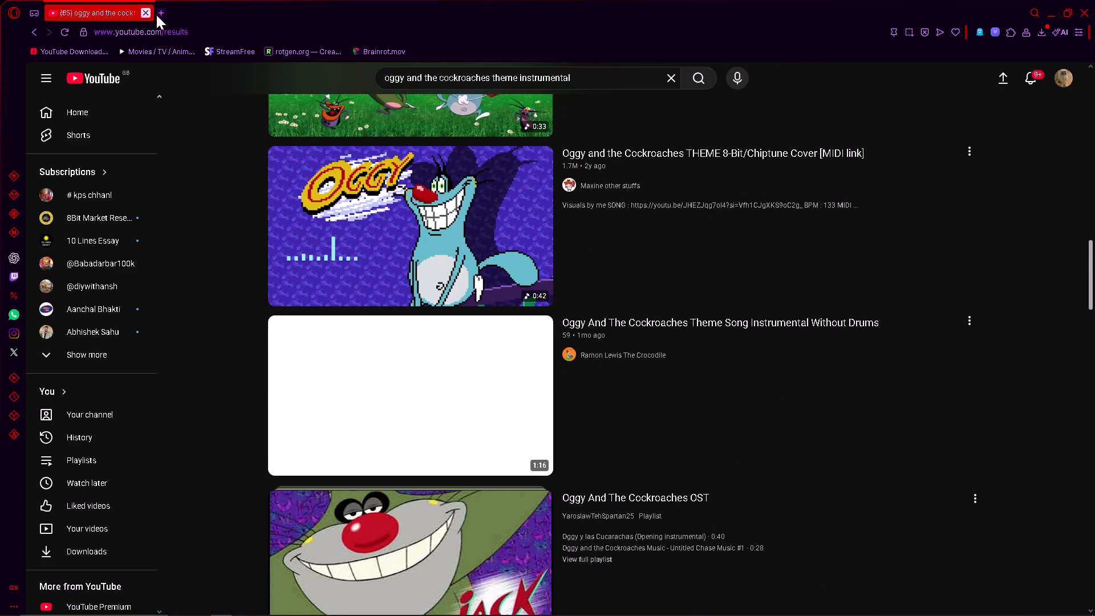
click(1053, 10)
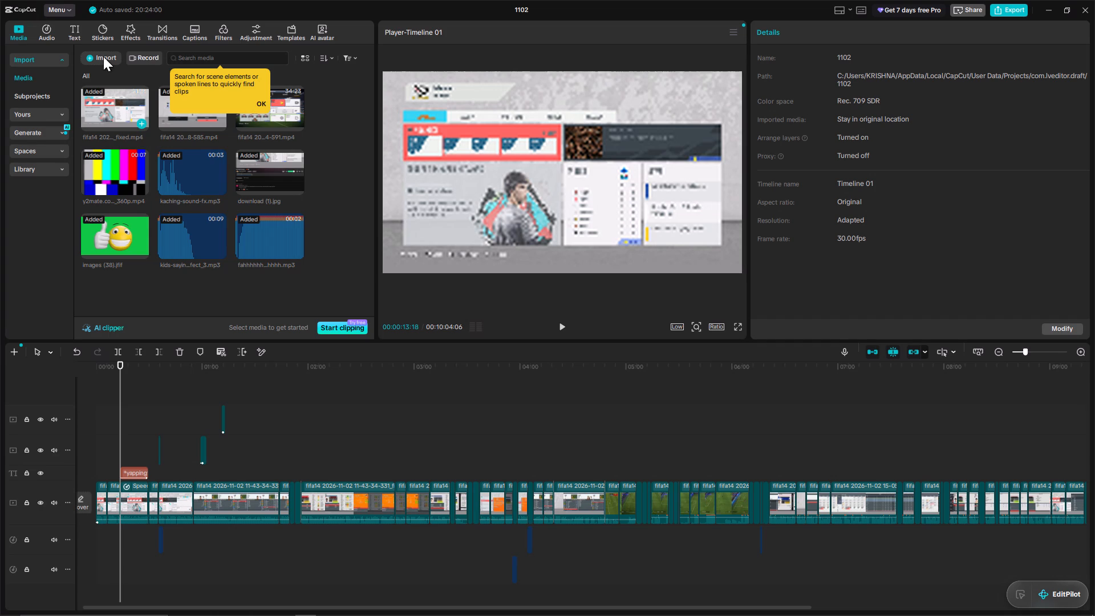
click(103, 55)
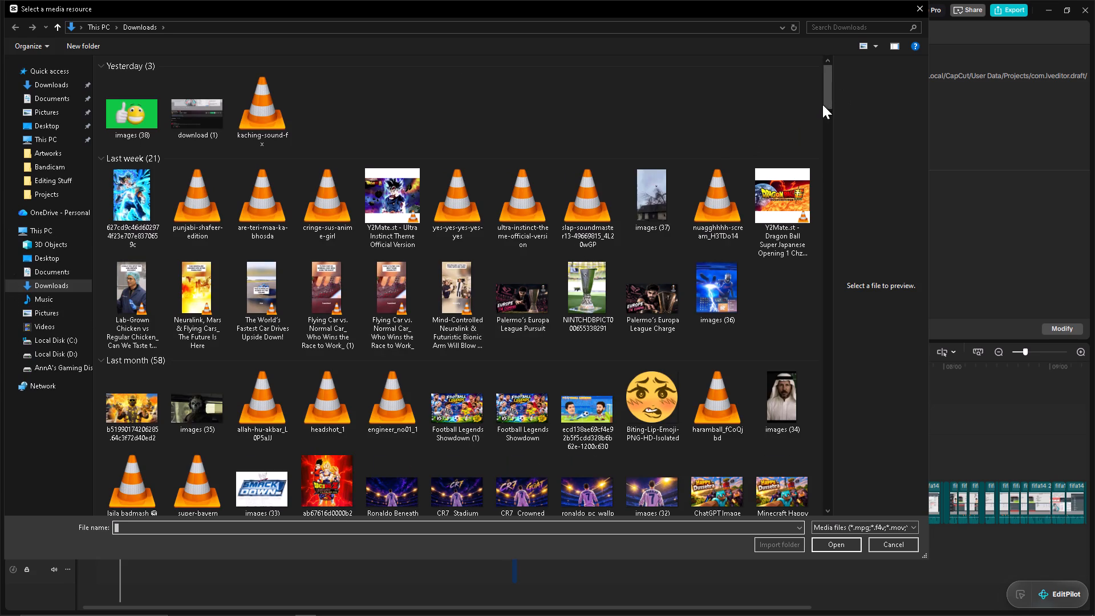
drag(829, 84, 828, 94)
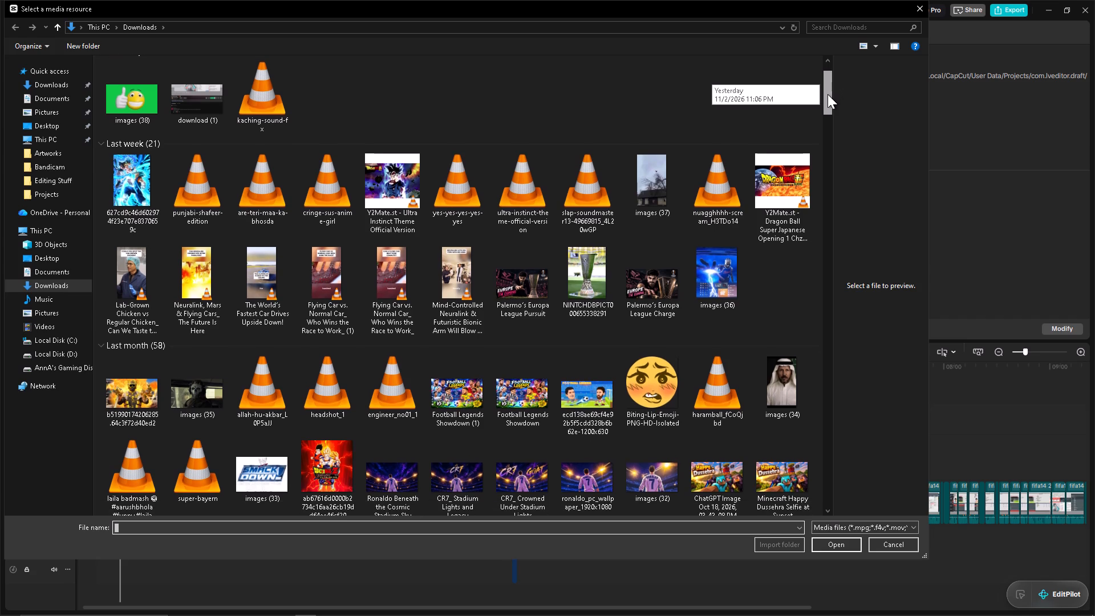
drag(828, 94, 826, 123)
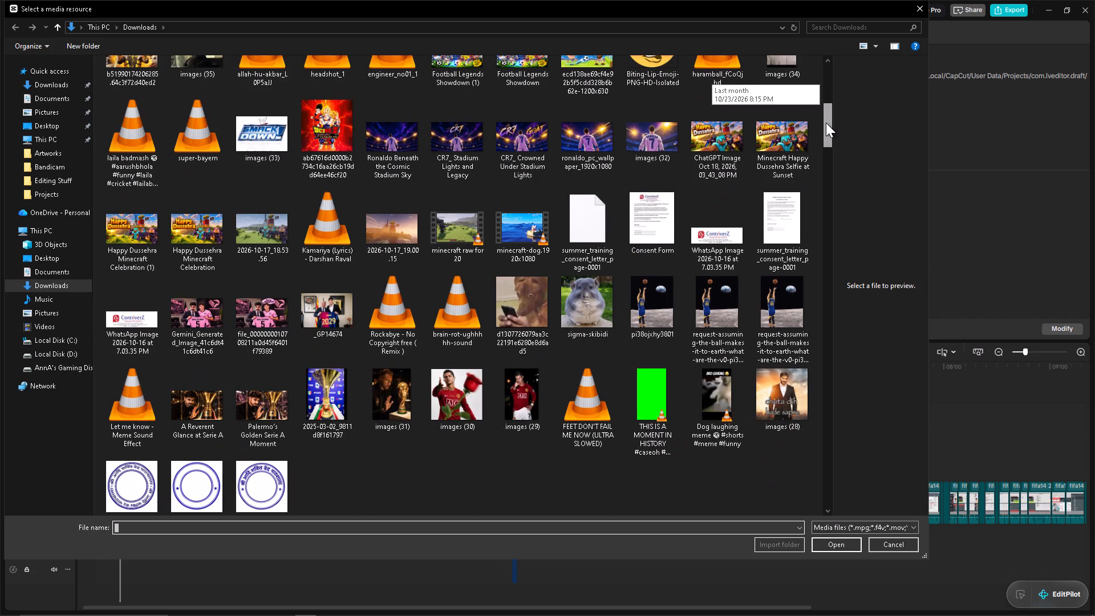
drag(826, 123, 826, 145)
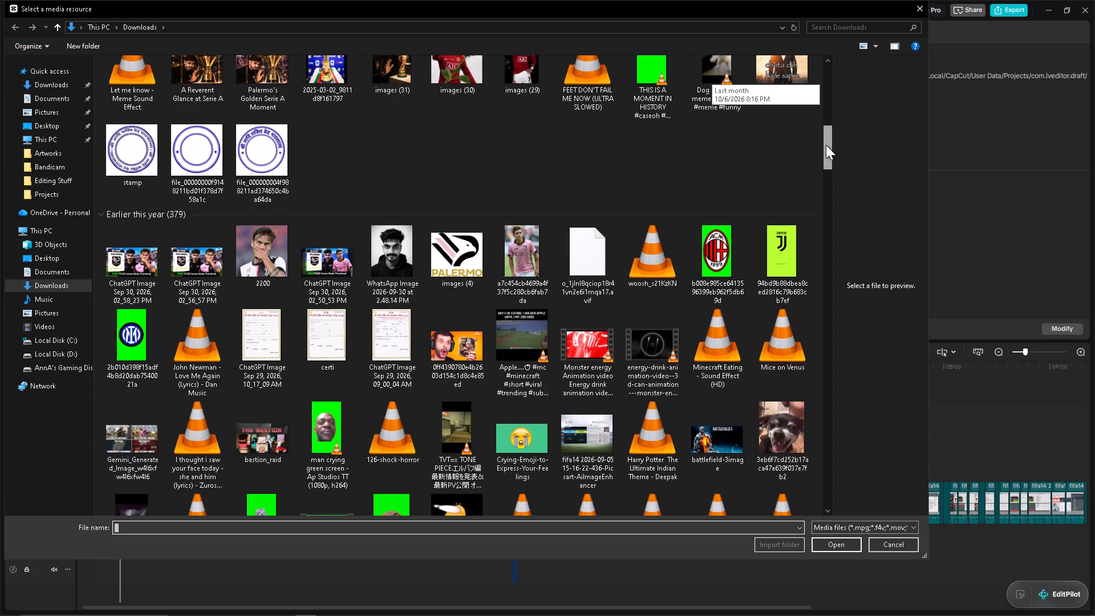
drag(826, 145, 826, 155)
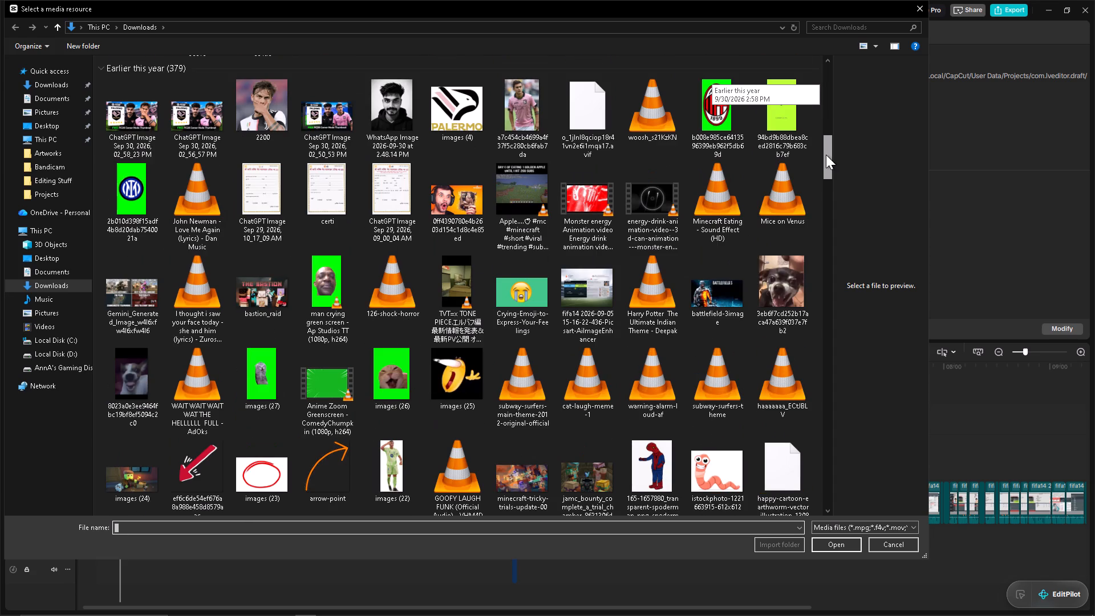
drag(826, 155, 826, 161)
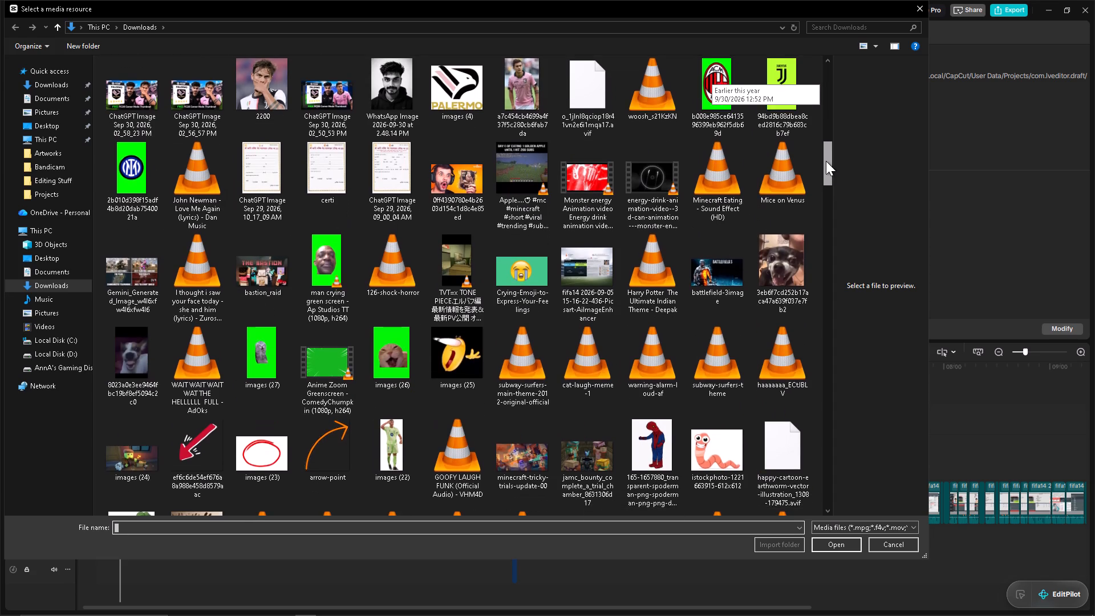
drag(826, 161, 826, 174)
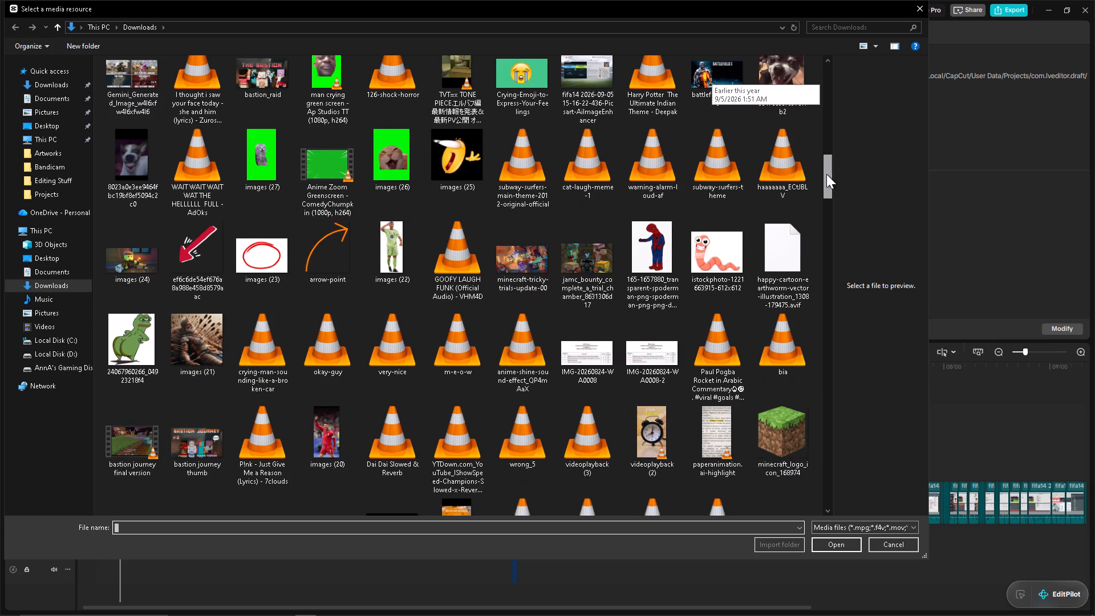
drag(826, 174, 826, 180)
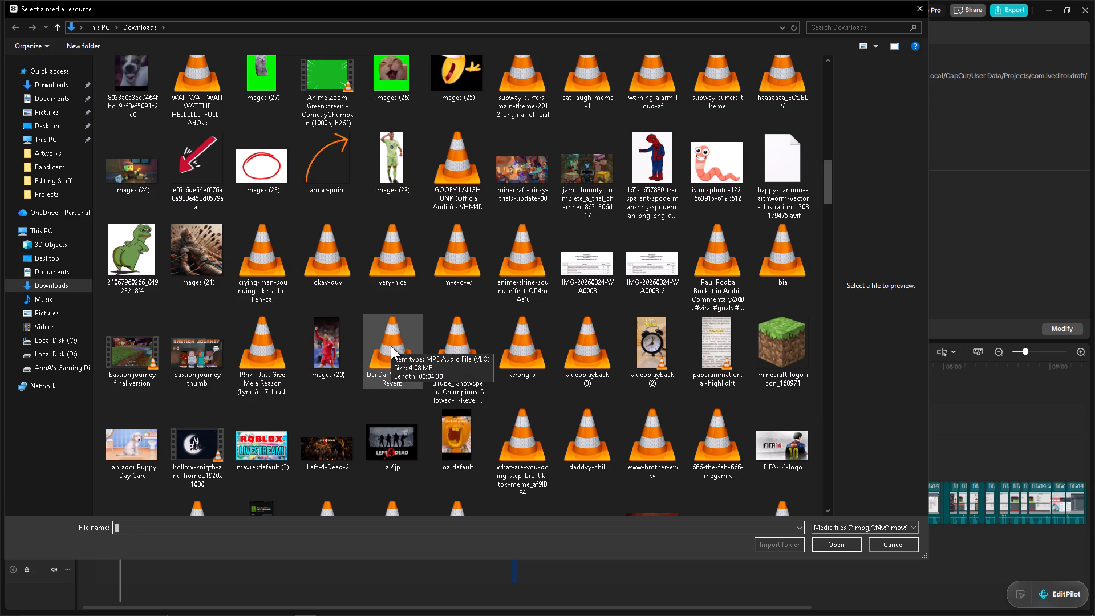
double_click(391, 346)
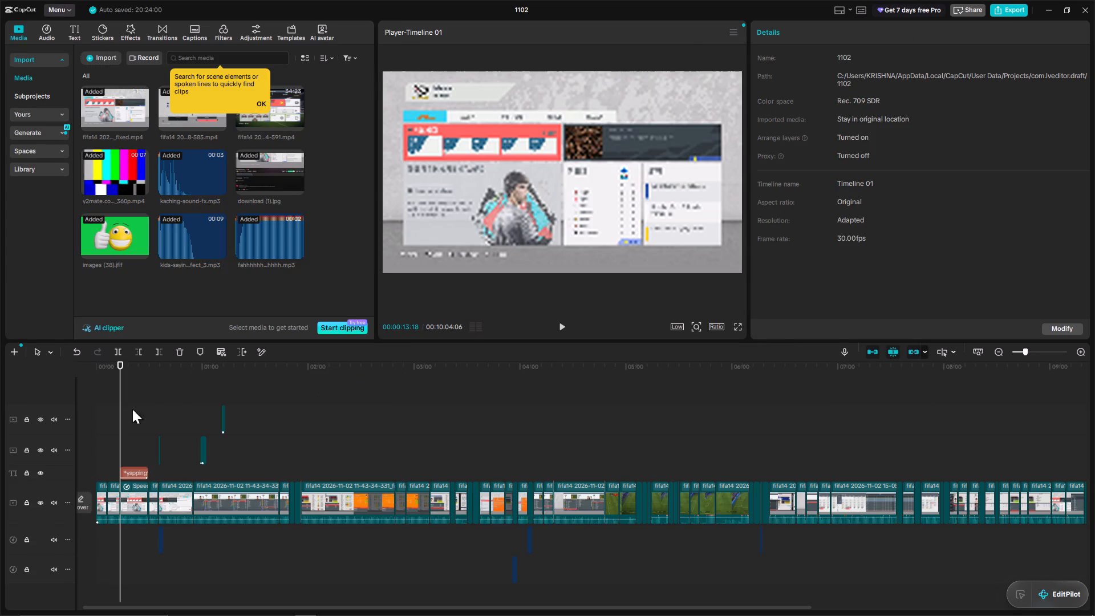
Move the playhead to 00:00:00:00 and add the imported Dai Dai audio to the timeline there.
click(102, 399)
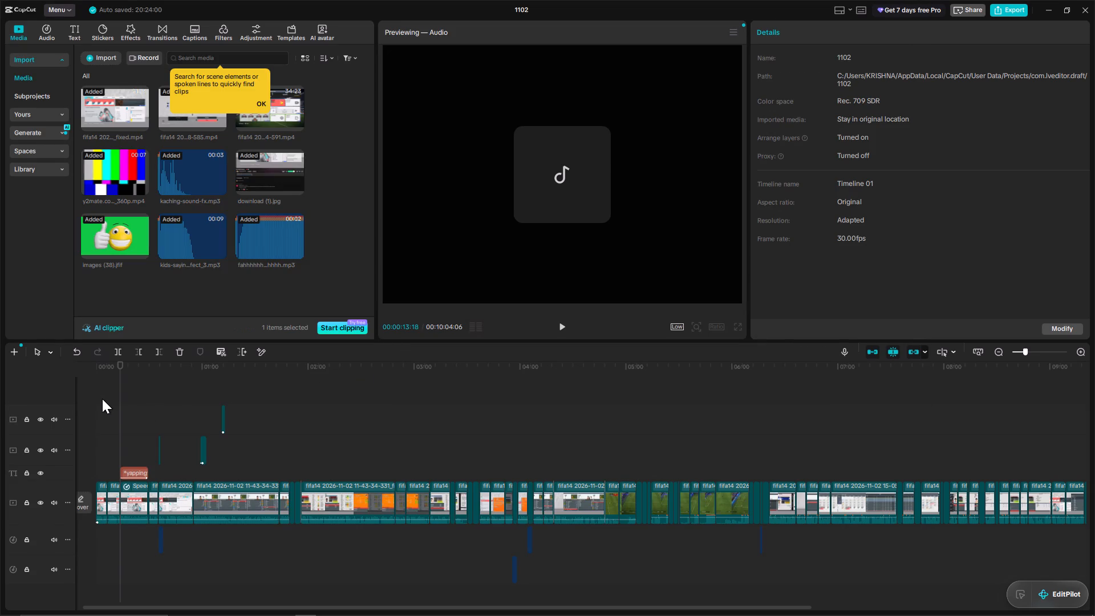
drag(102, 399, 63, 400)
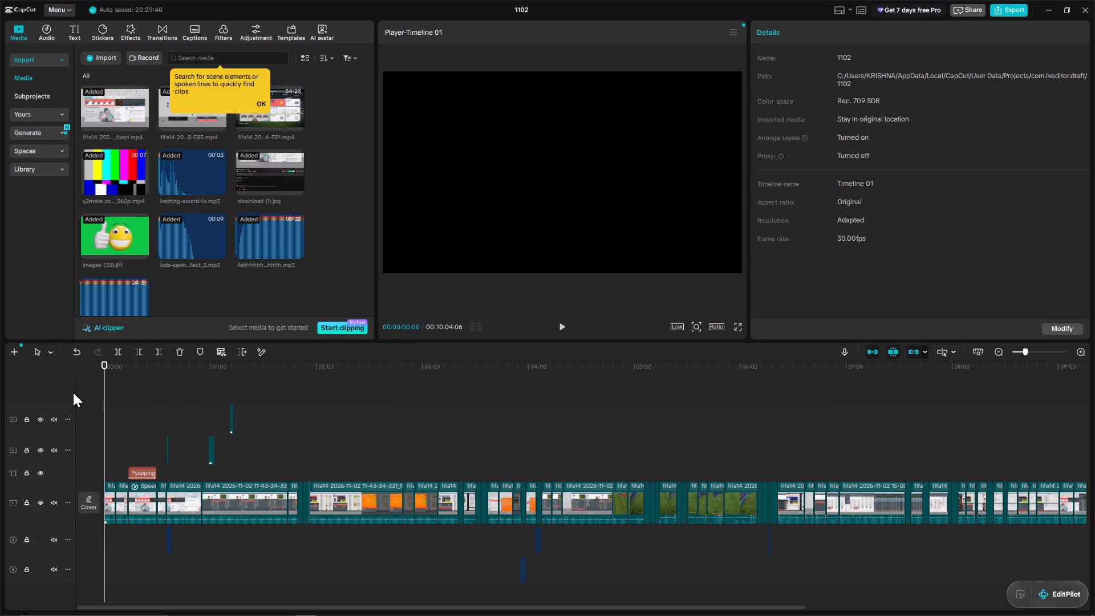
scroll(341, 256, up, 1)
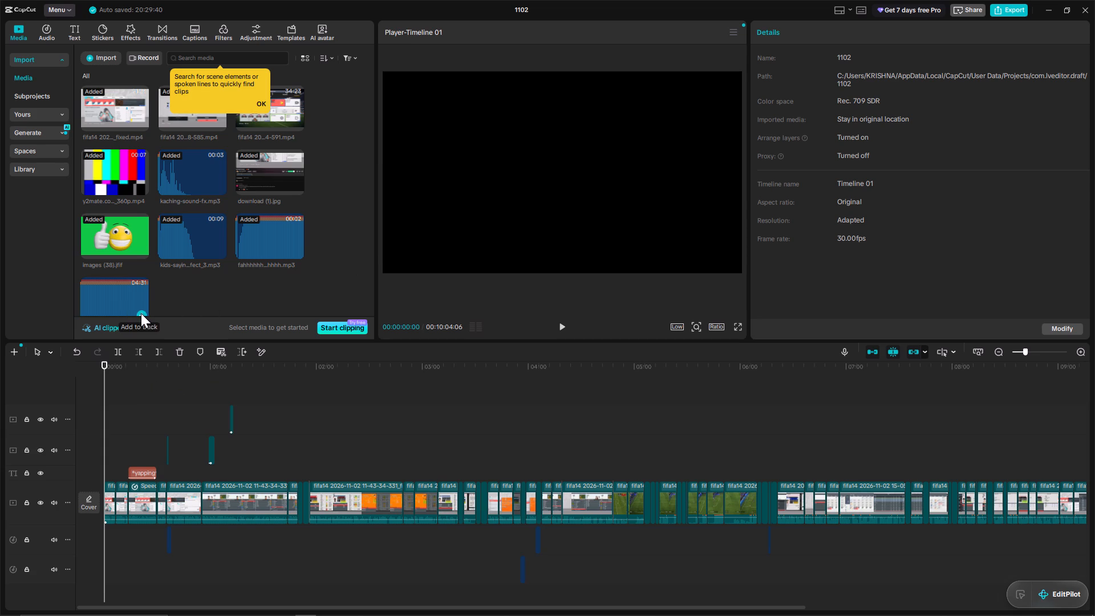
click(141, 313)
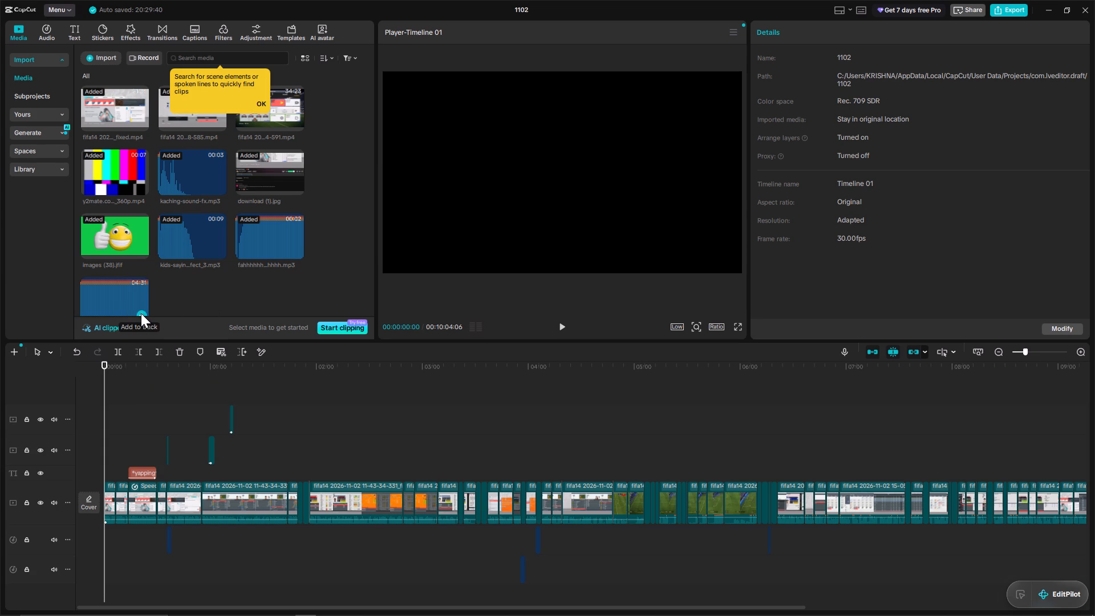
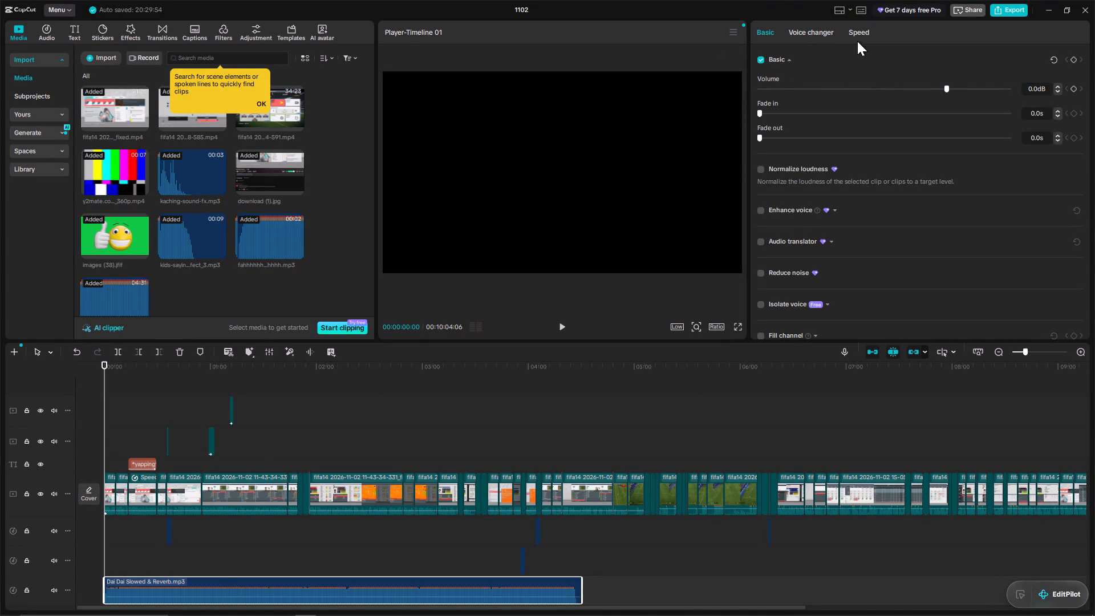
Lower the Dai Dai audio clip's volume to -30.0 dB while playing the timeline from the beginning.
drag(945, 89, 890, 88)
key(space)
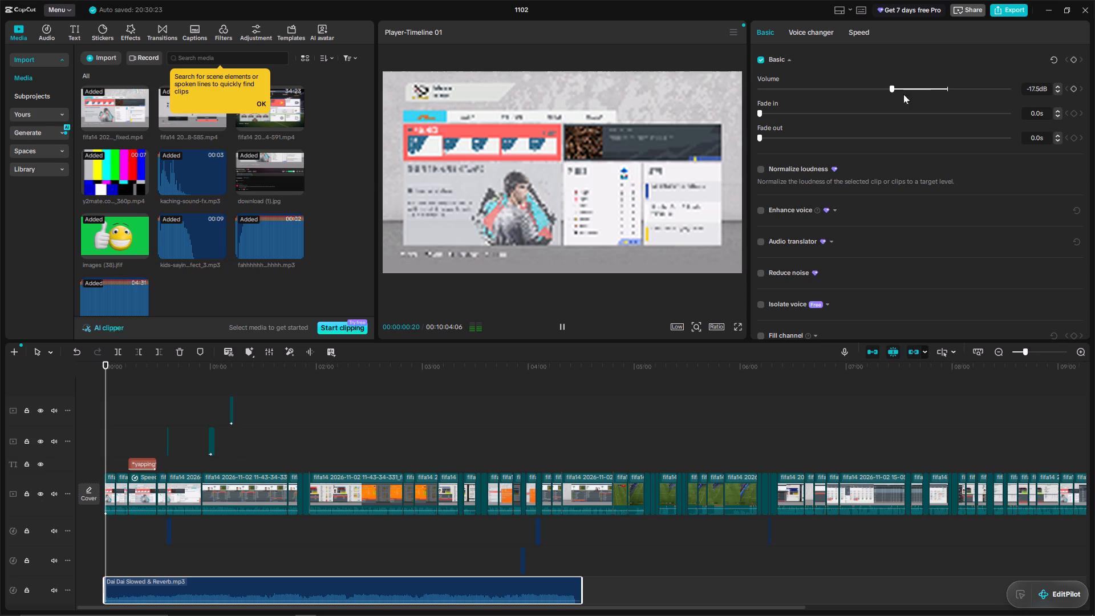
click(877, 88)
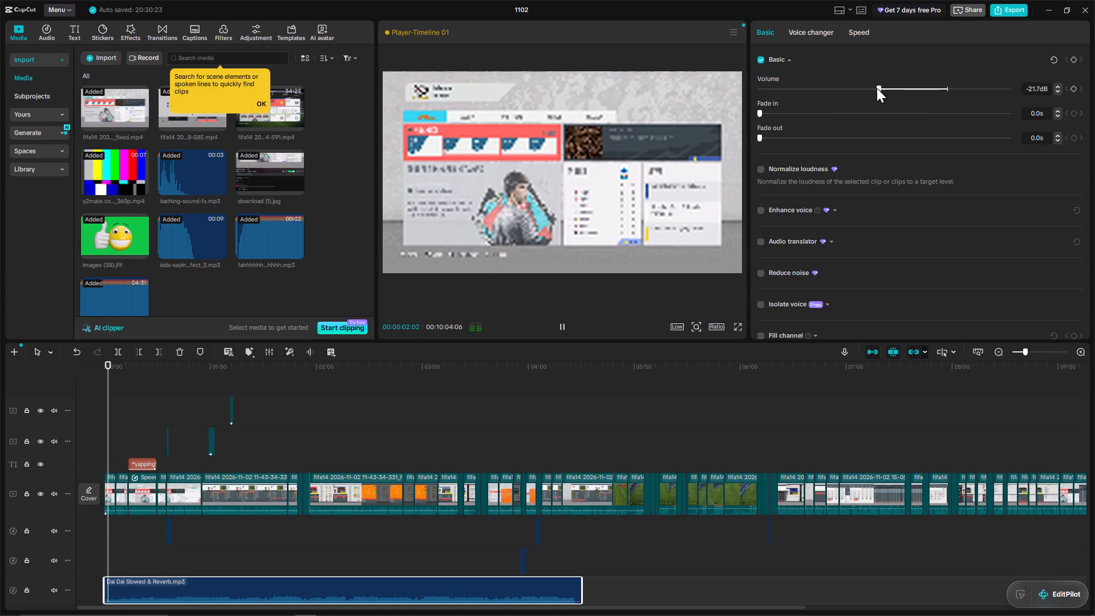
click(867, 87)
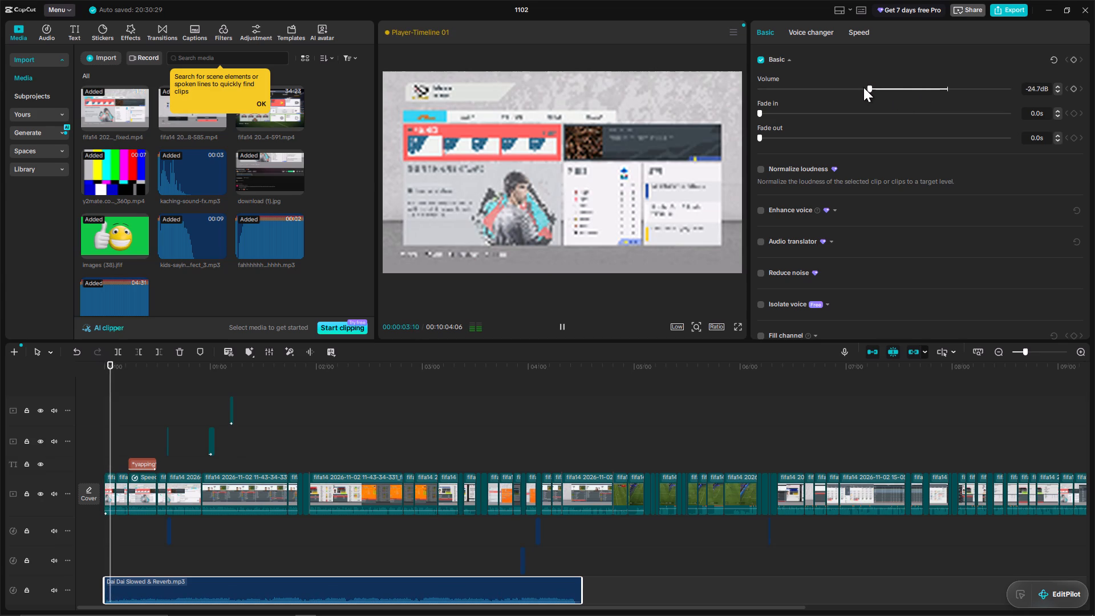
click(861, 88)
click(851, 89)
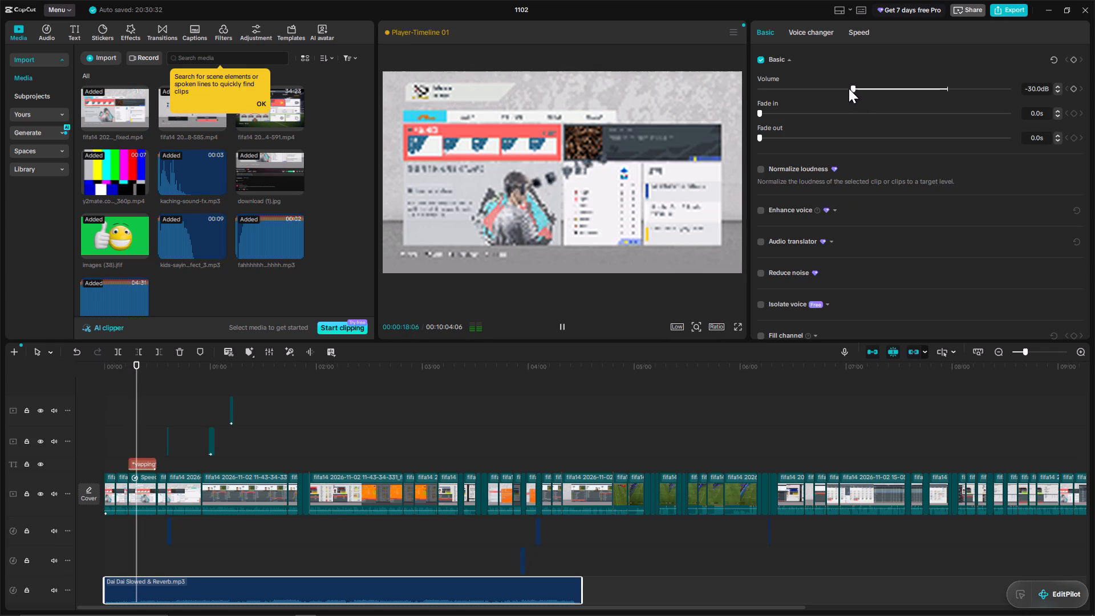
Raise the computer's system volume to hear the playback better.
key(plus)
key(plus)
key(plus)
key(plus)
key(plus)
key(plus)
key(plus)
key(plus)
key(plus)
key(plus)
key(plus)
key(plus)
key(plus)
key(plus)
key(plus)
key(plus)
key(plus)
key(plus)
key(plus)
key(plus)
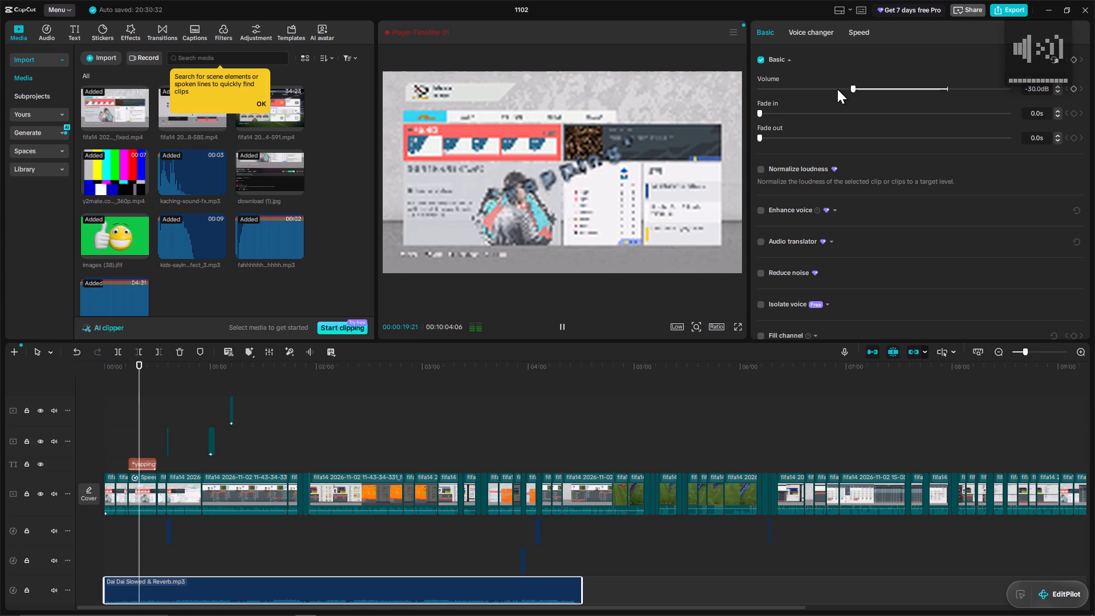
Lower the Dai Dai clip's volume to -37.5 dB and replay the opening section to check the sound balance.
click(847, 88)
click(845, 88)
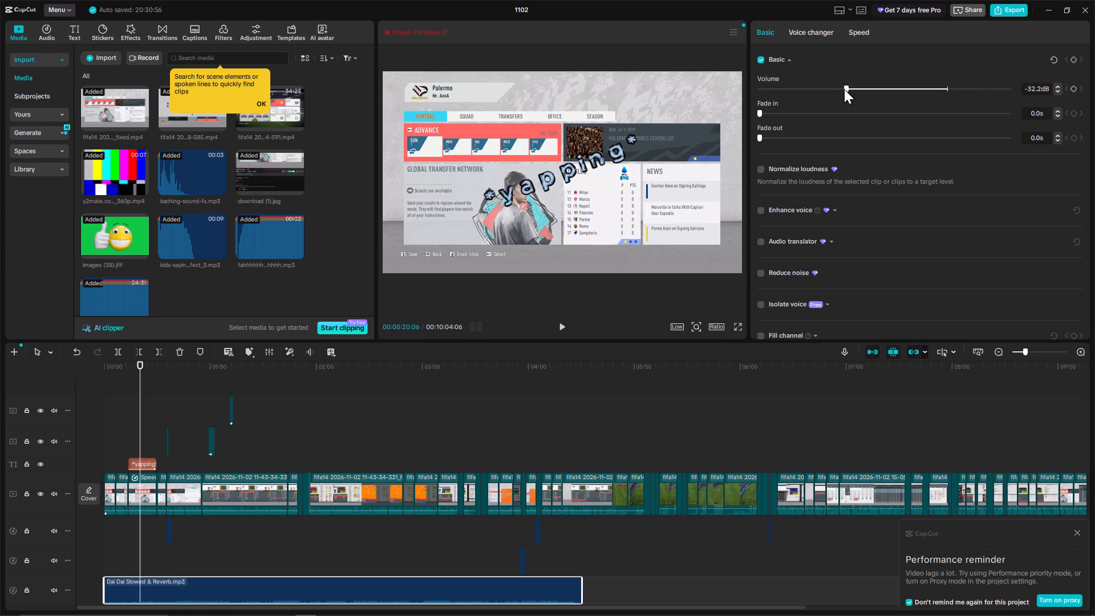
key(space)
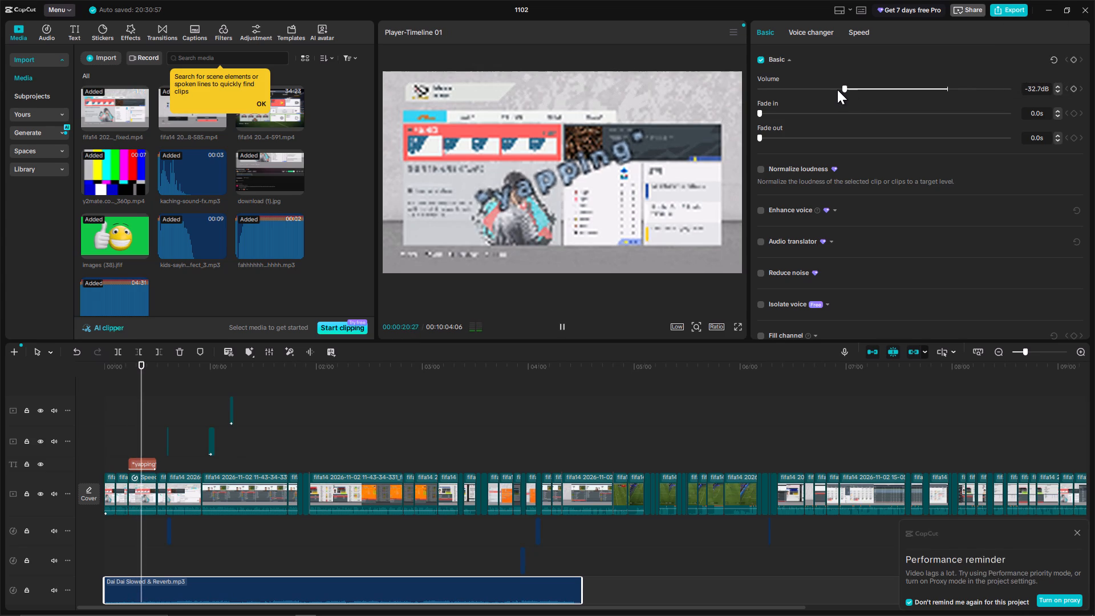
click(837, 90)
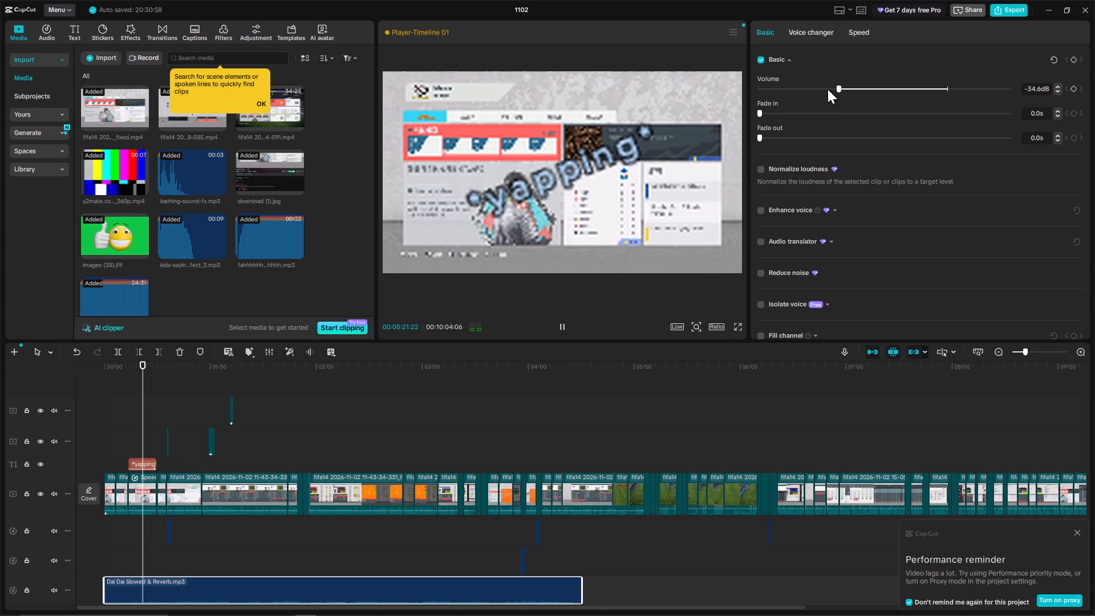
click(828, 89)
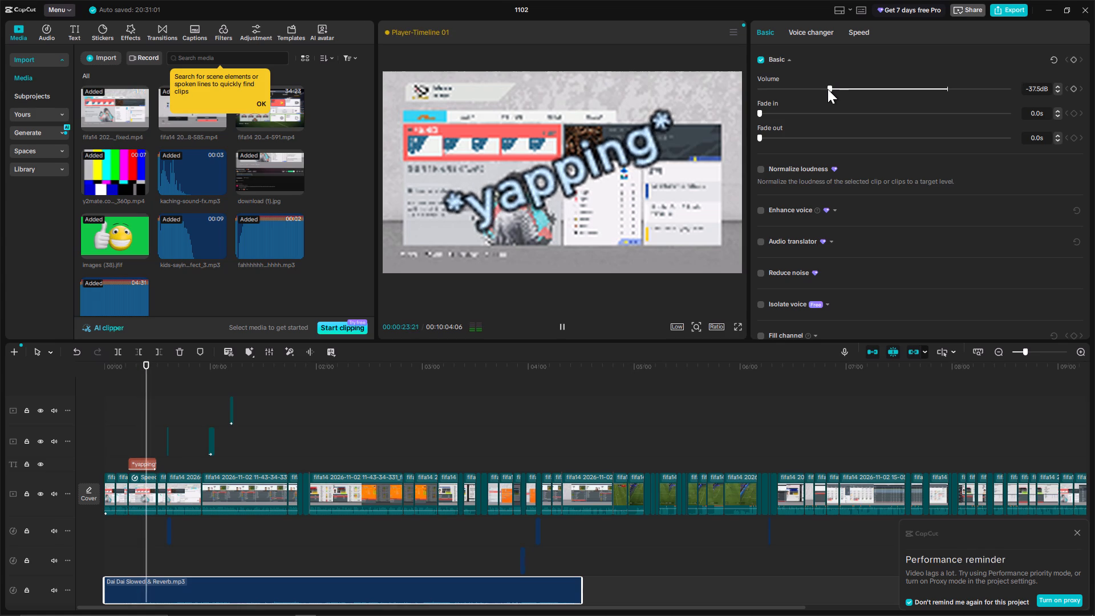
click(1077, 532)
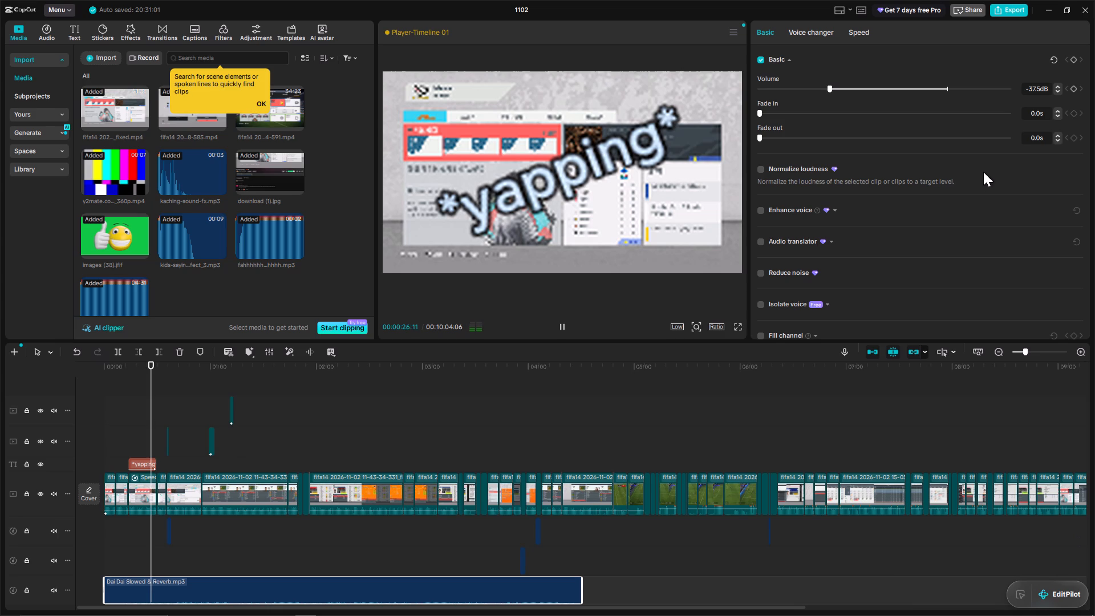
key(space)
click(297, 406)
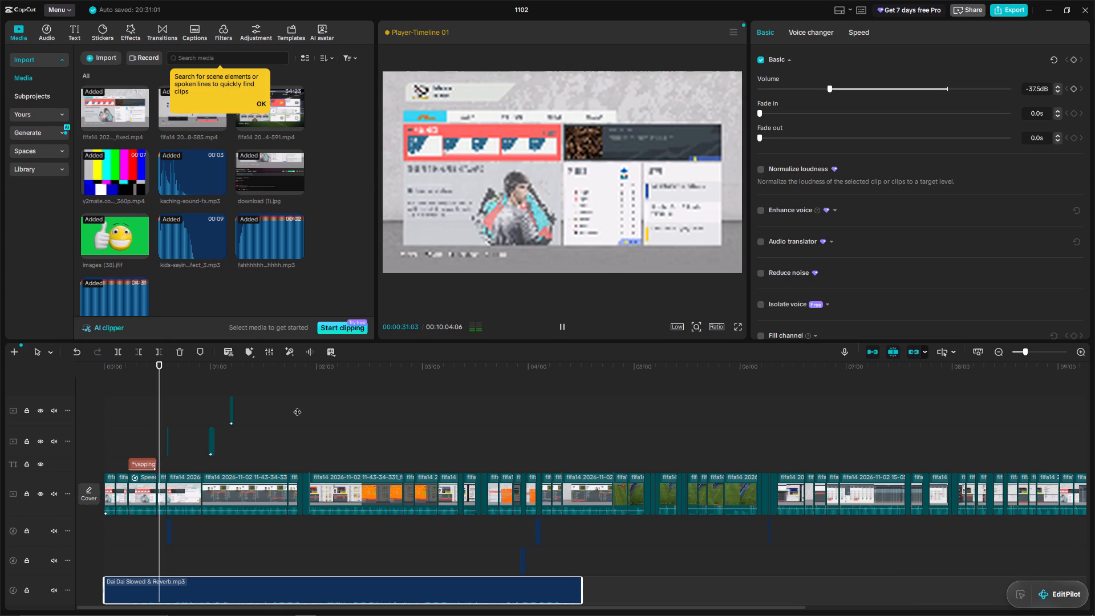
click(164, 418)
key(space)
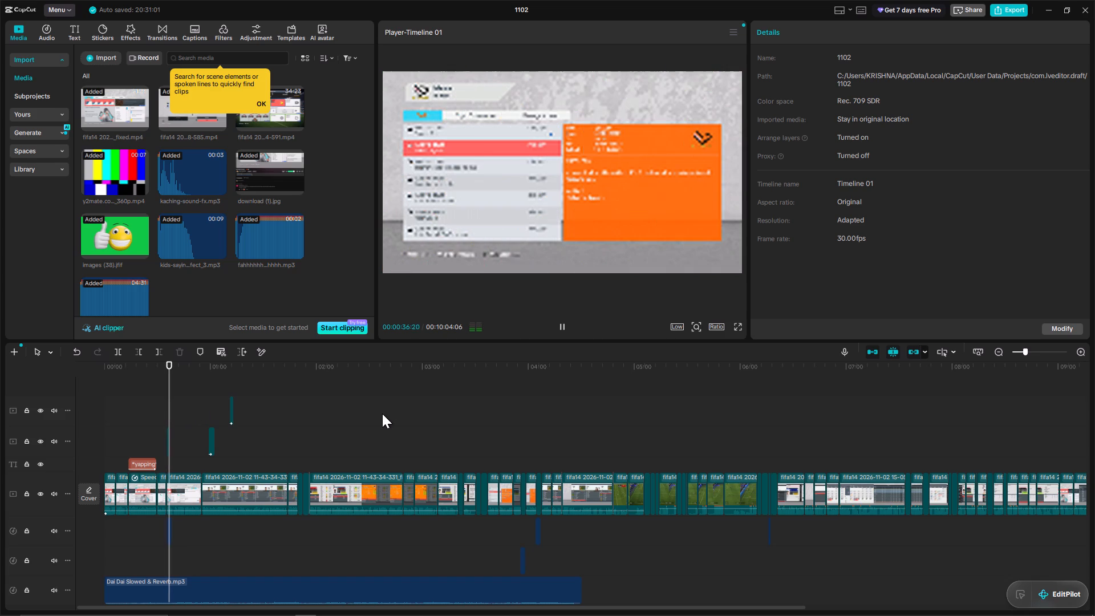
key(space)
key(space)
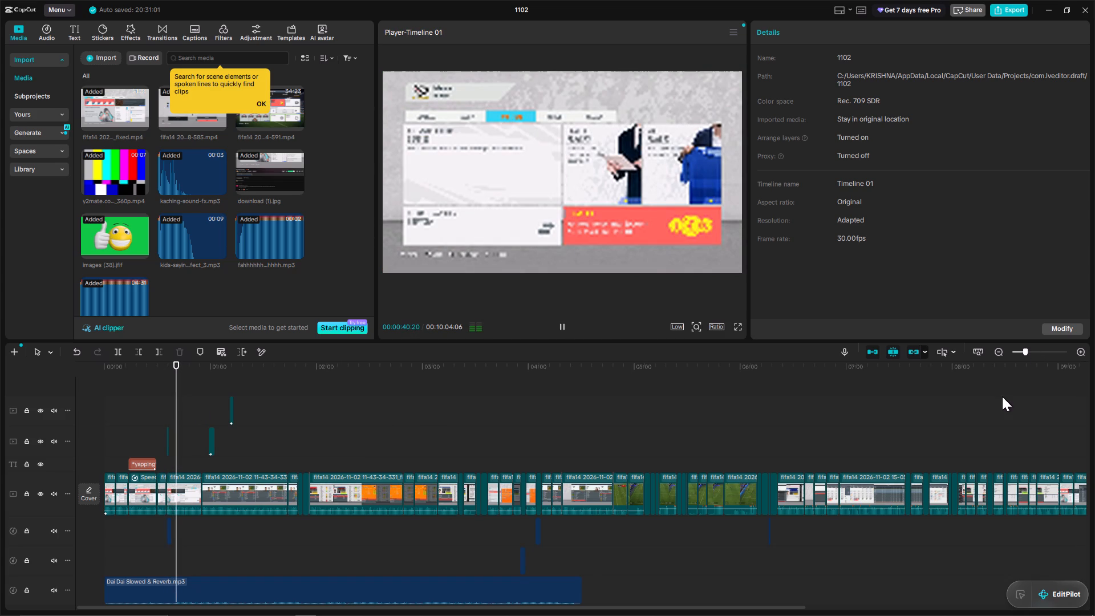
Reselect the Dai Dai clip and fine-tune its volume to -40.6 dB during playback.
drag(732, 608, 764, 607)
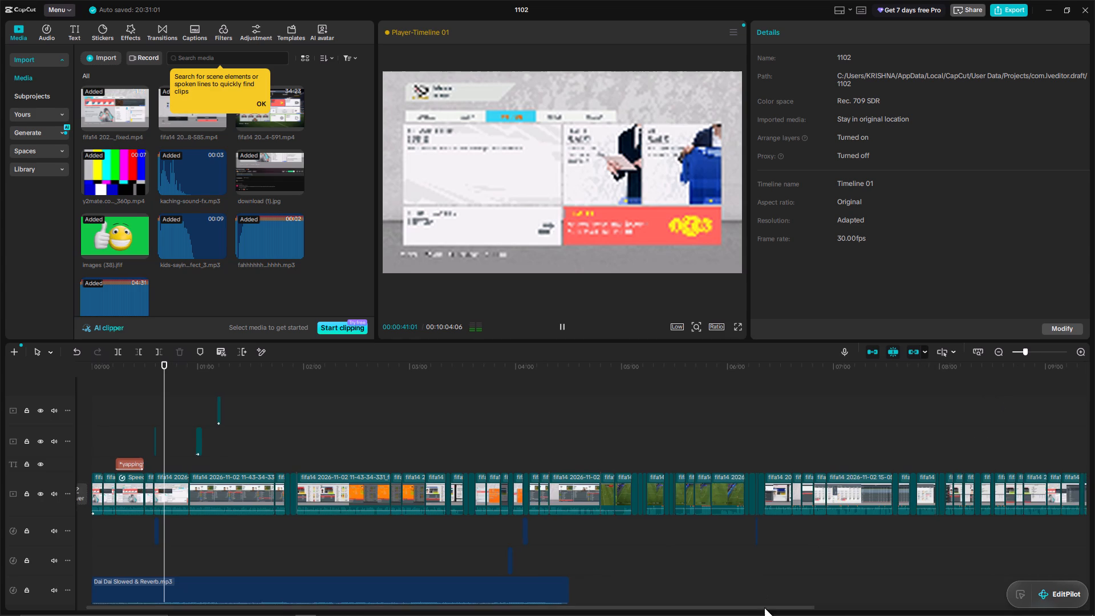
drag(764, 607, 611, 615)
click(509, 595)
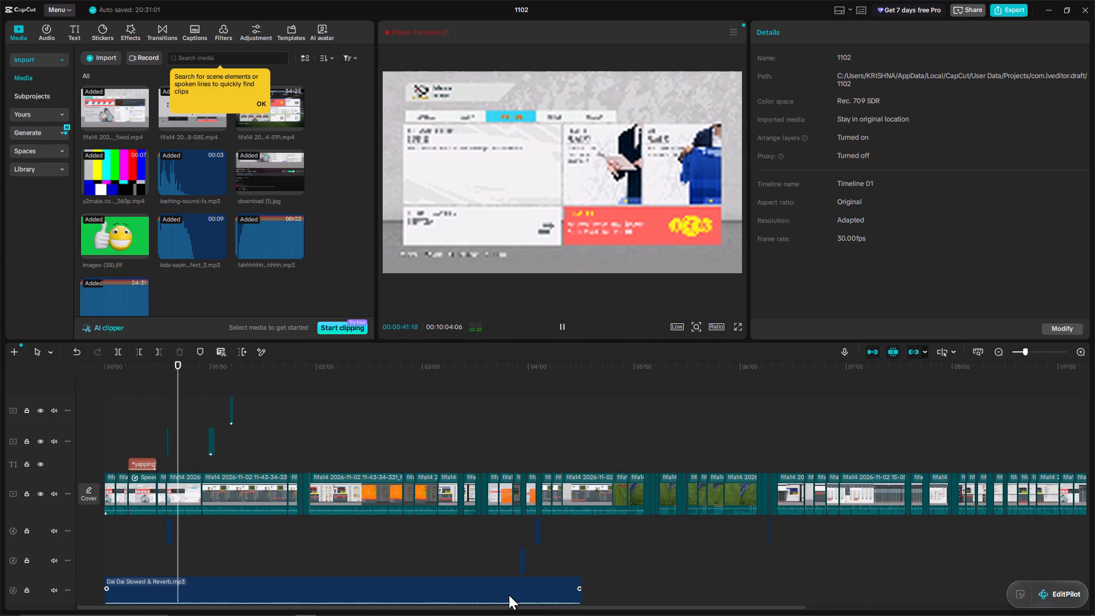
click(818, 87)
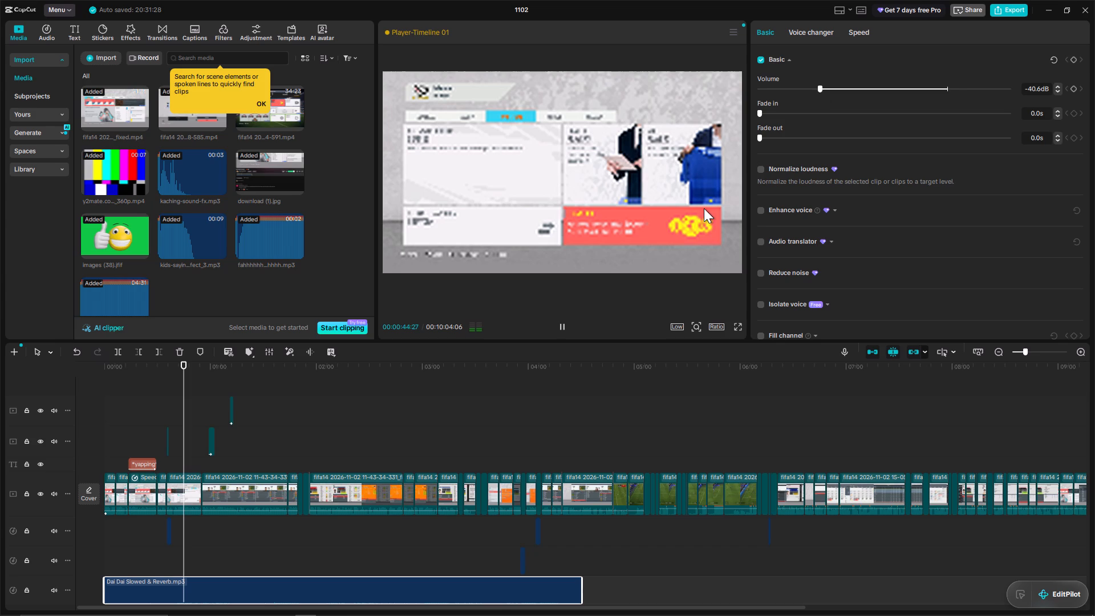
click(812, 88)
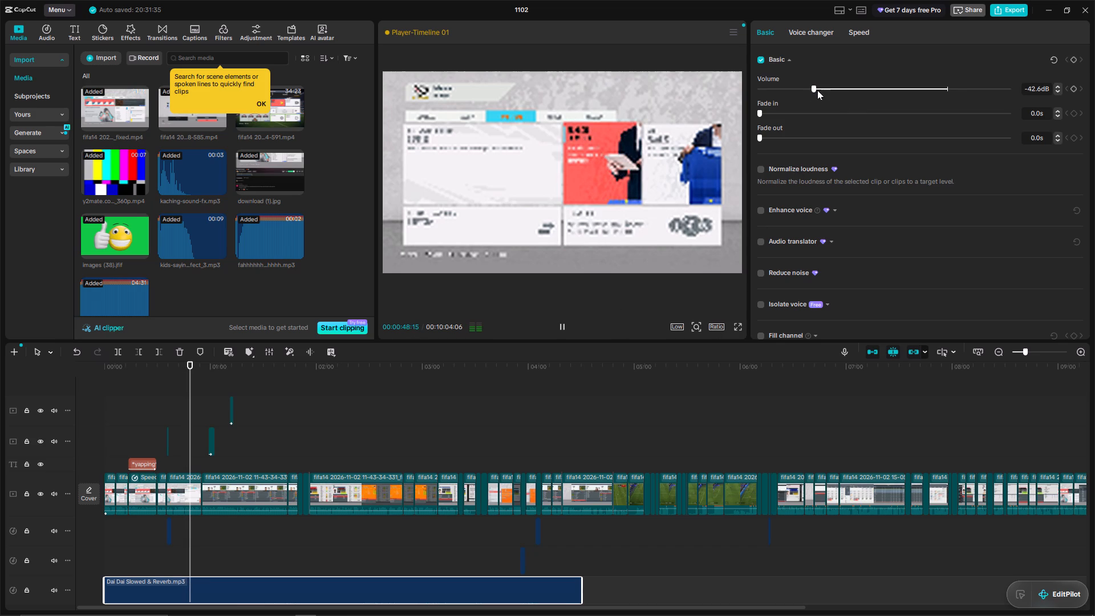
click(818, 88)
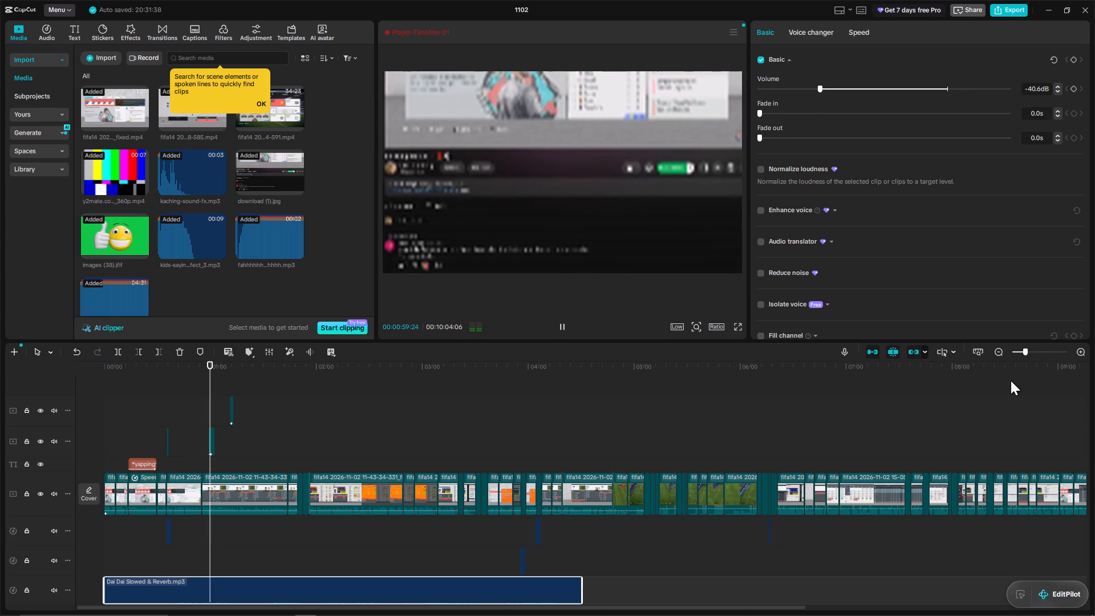
Play the section from about 00:00:59 to 00:01:58 on a zoomed-in timeline to judge the music against the footage.
click(1033, 354)
key(space)
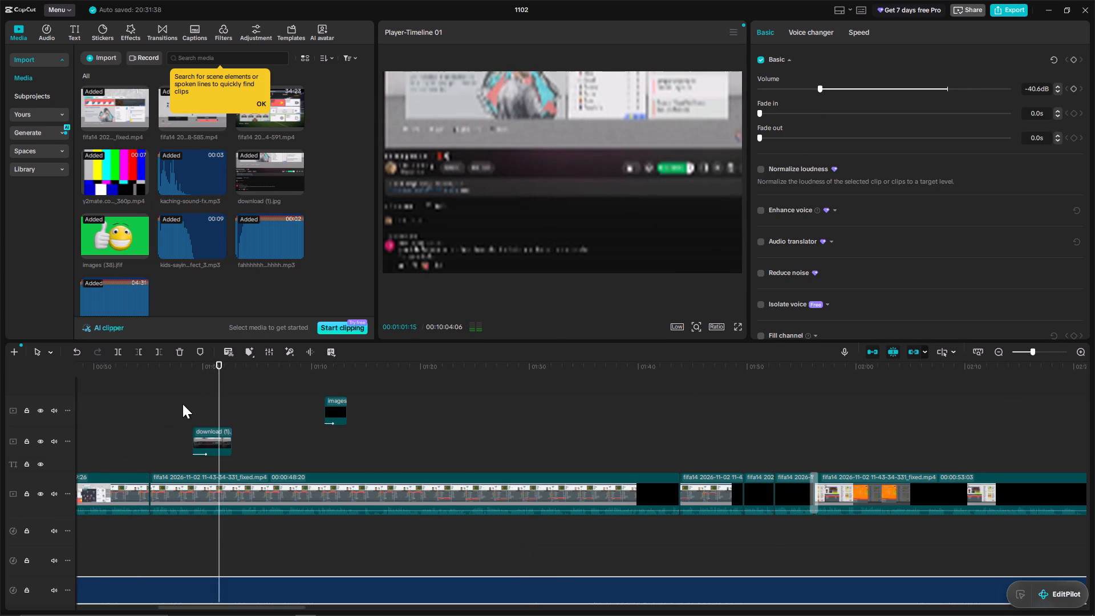
click(188, 406)
key(space)
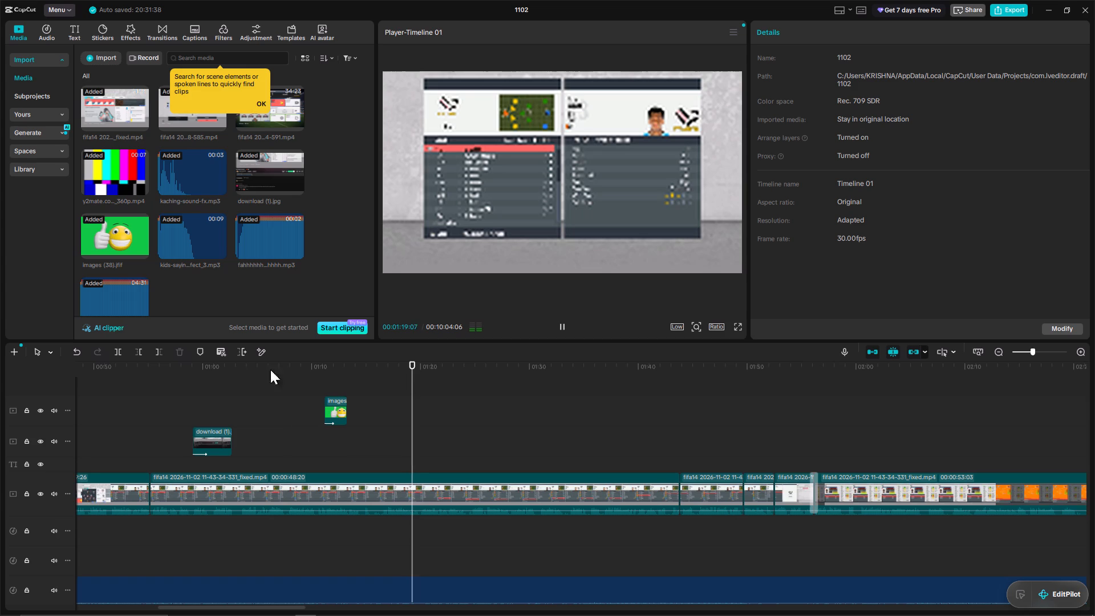
click(259, 104)
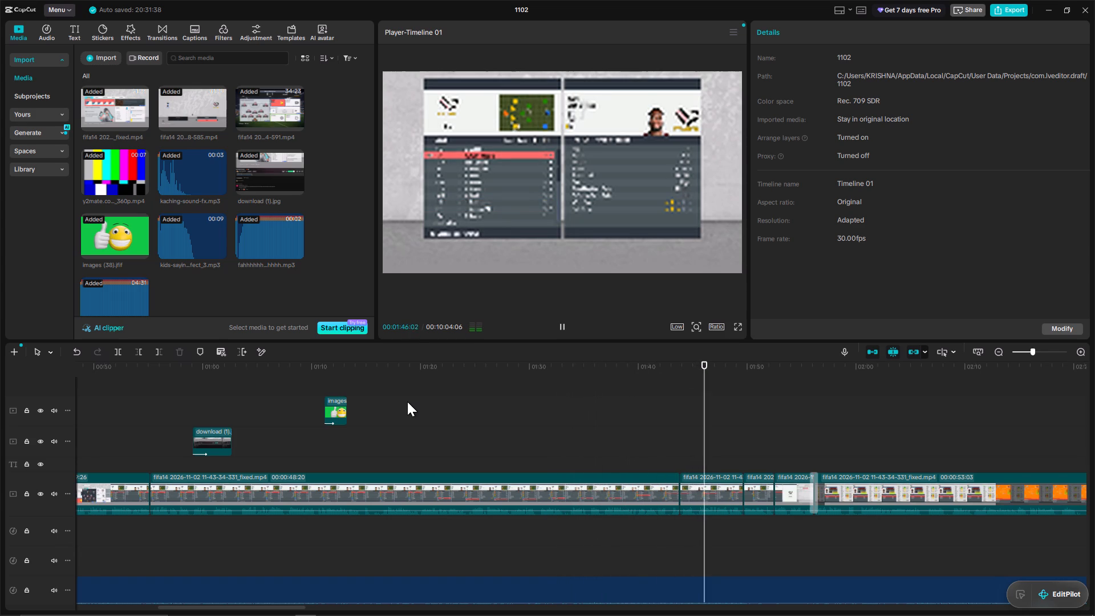
click(714, 452)
key(space)
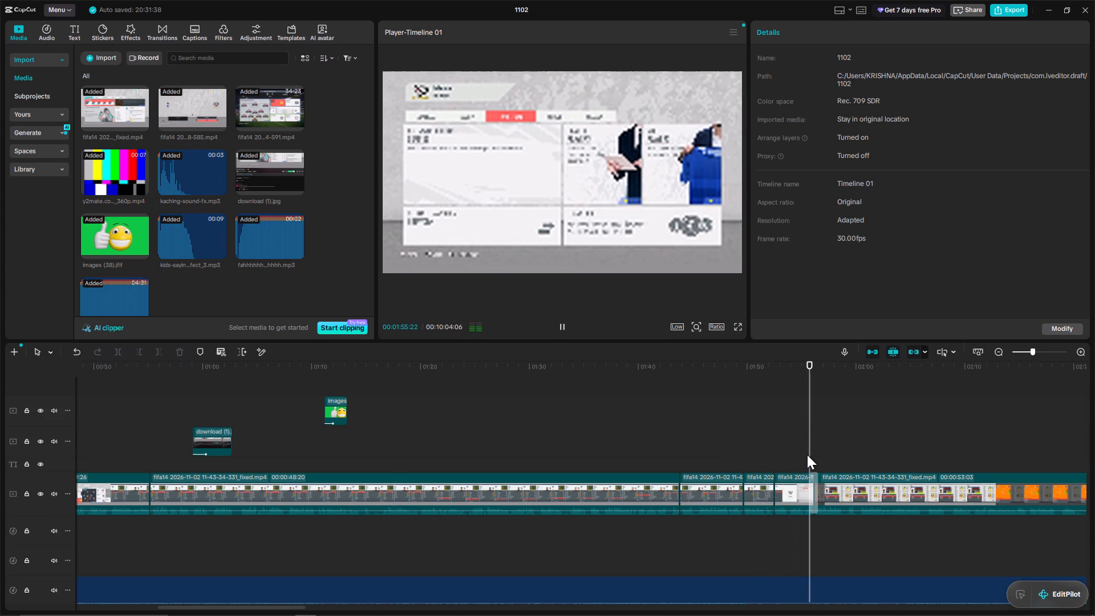
click(830, 455)
key(space)
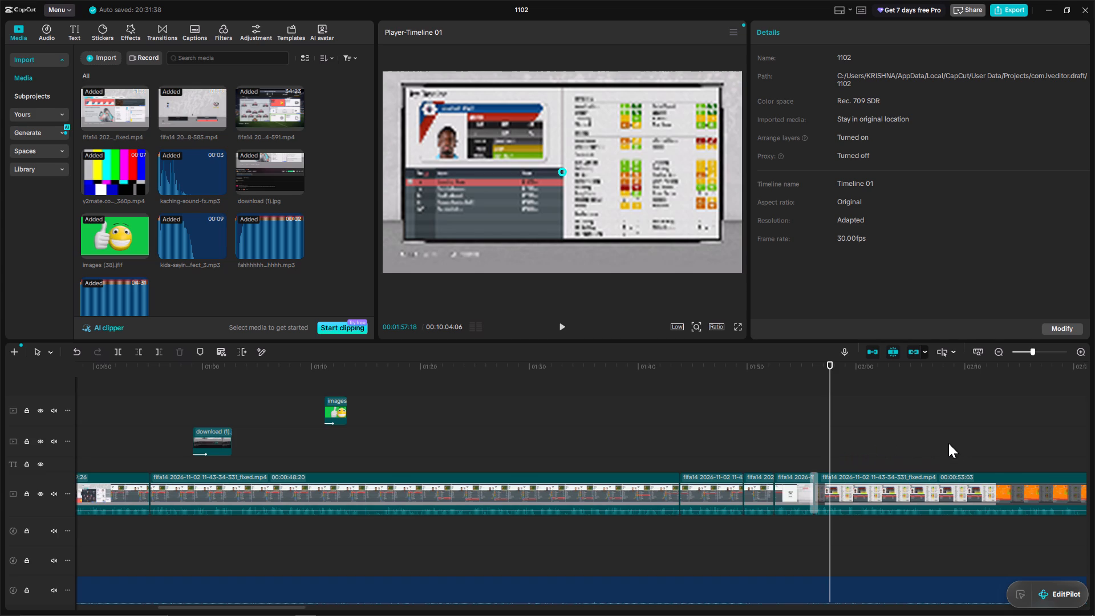
key(space)
key(space)
Delete the Dai Dai Slowed & Reverb audio clip from the timeline.
click(565, 589)
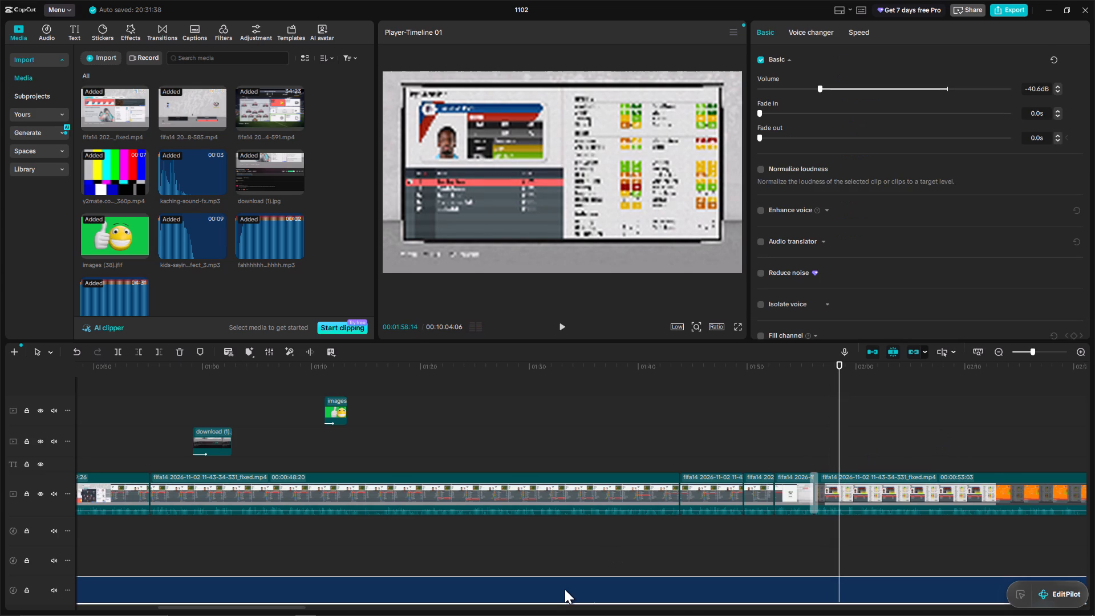
key(Delete)
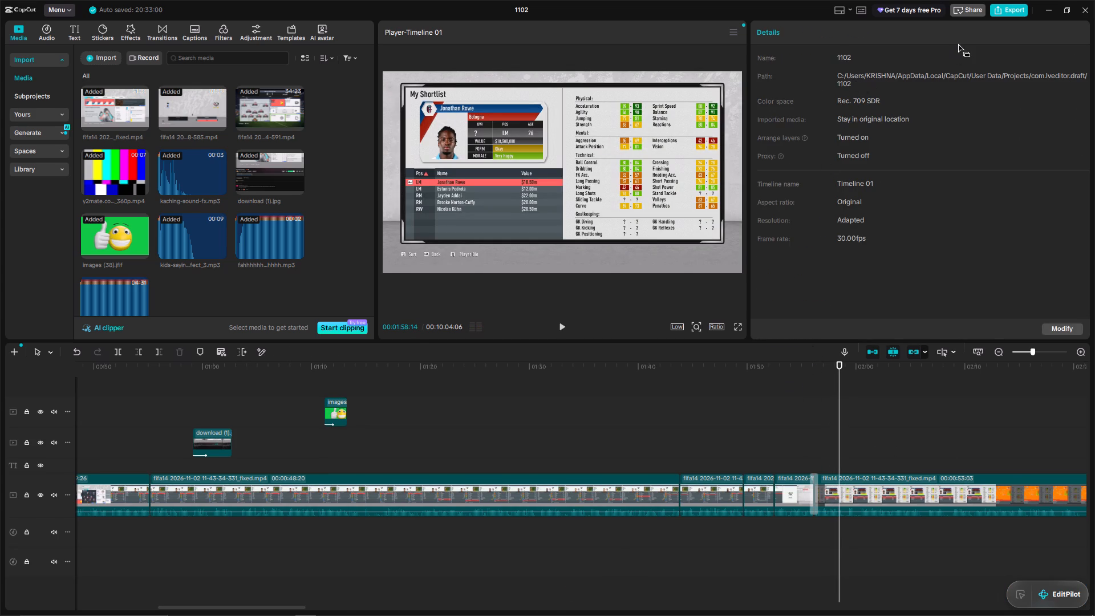
Save the project, start its export and jump to the clip that uses the Pro Slide In animation.
key(ctrl+s)
click(1013, 10)
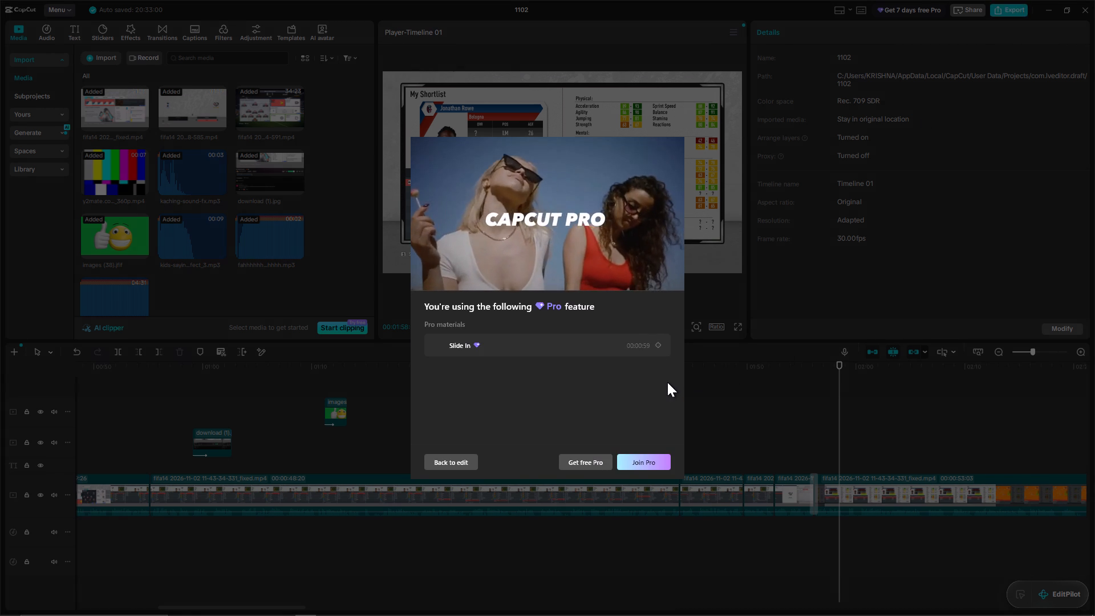
click(618, 350)
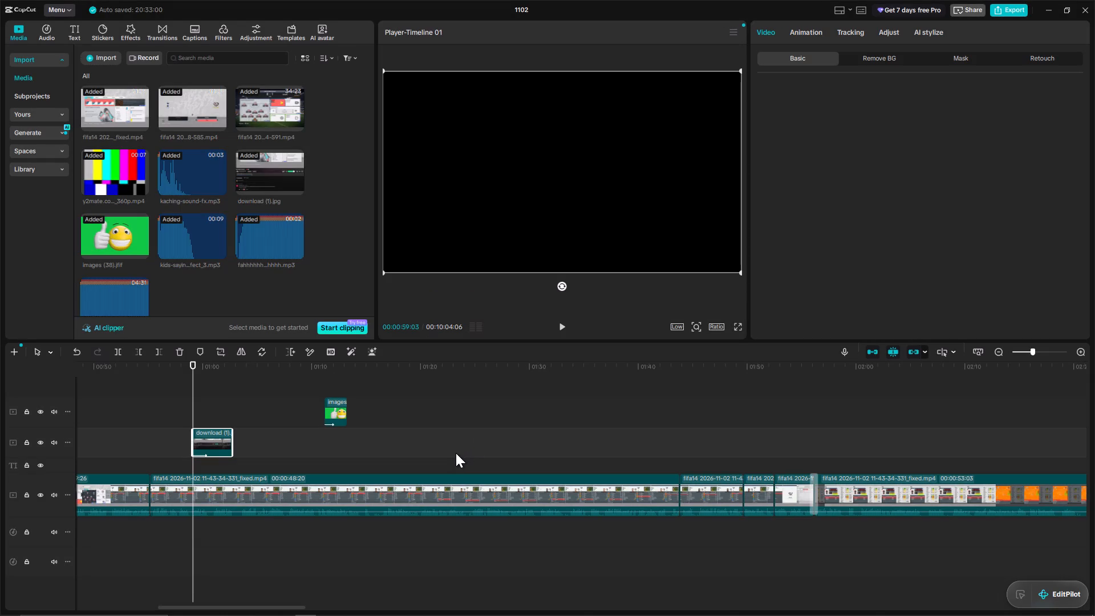
Replace the download (1) image clip's entrance animation with Slide Right lasting 0.4 s, and check it from just before the clip.
click(185, 407)
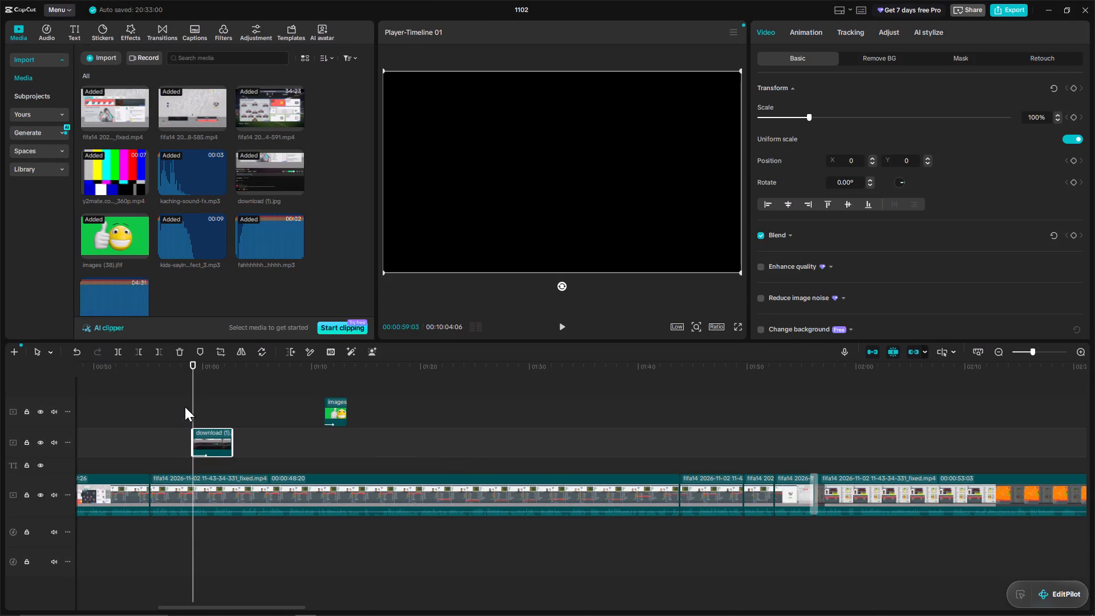
key(space)
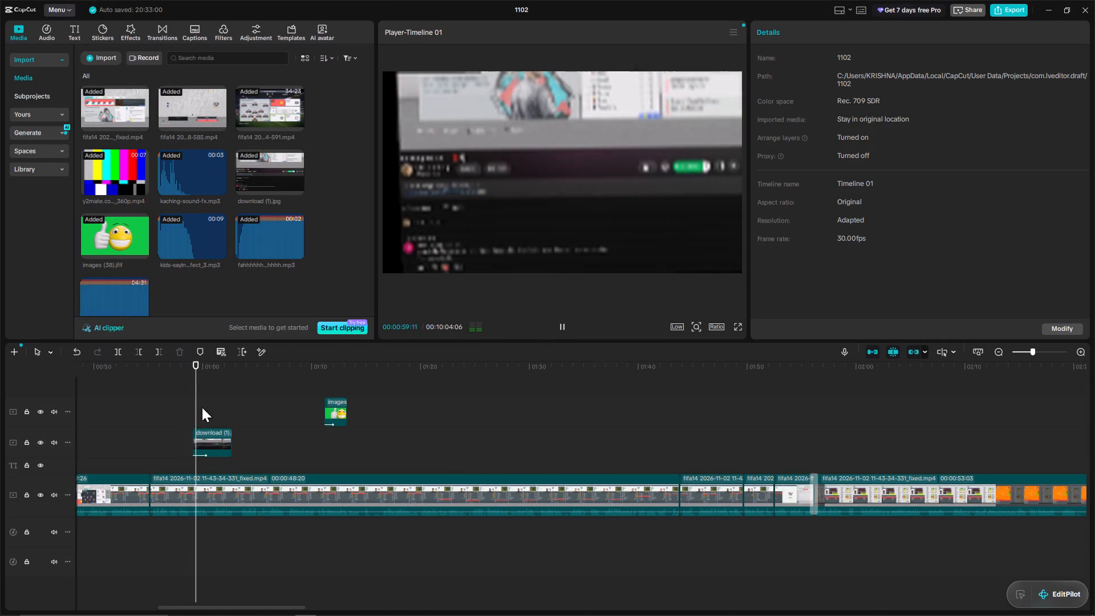
key(space)
click(209, 438)
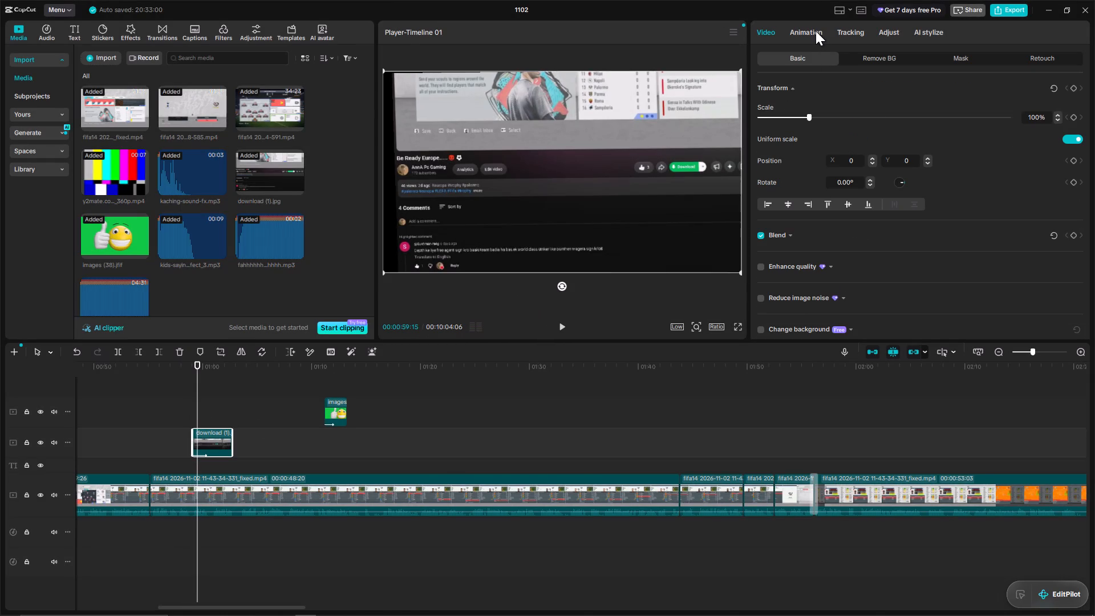
click(816, 31)
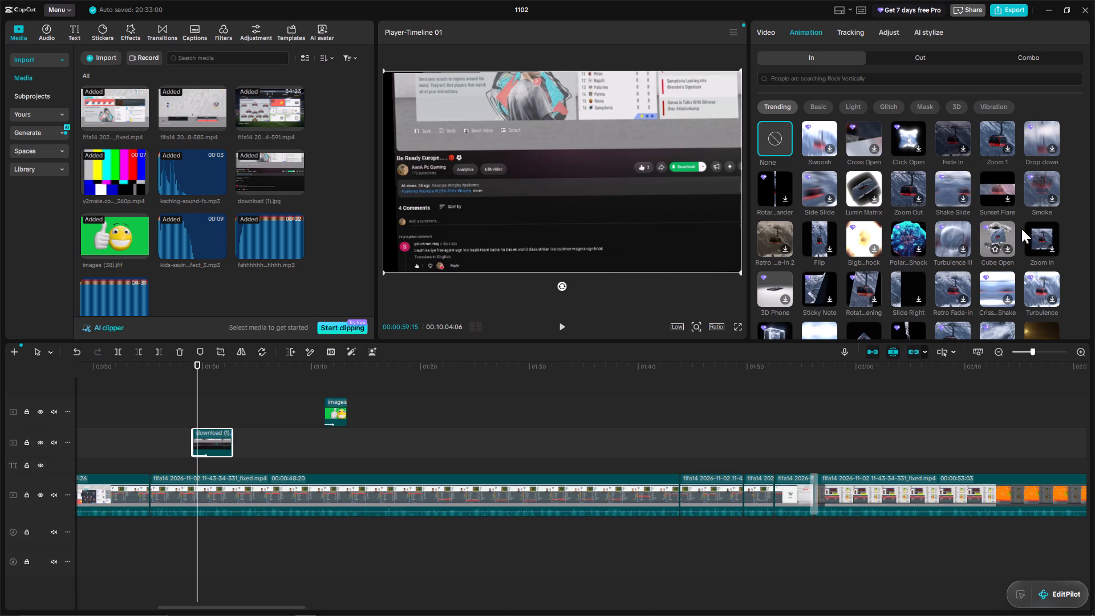
click(912, 278)
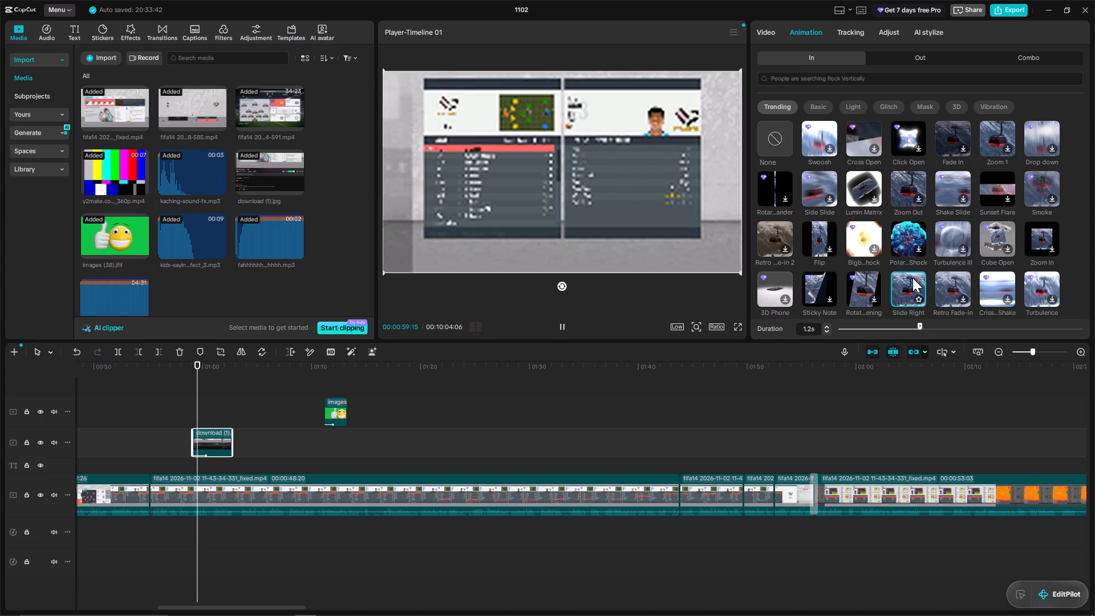
drag(920, 329, 866, 326)
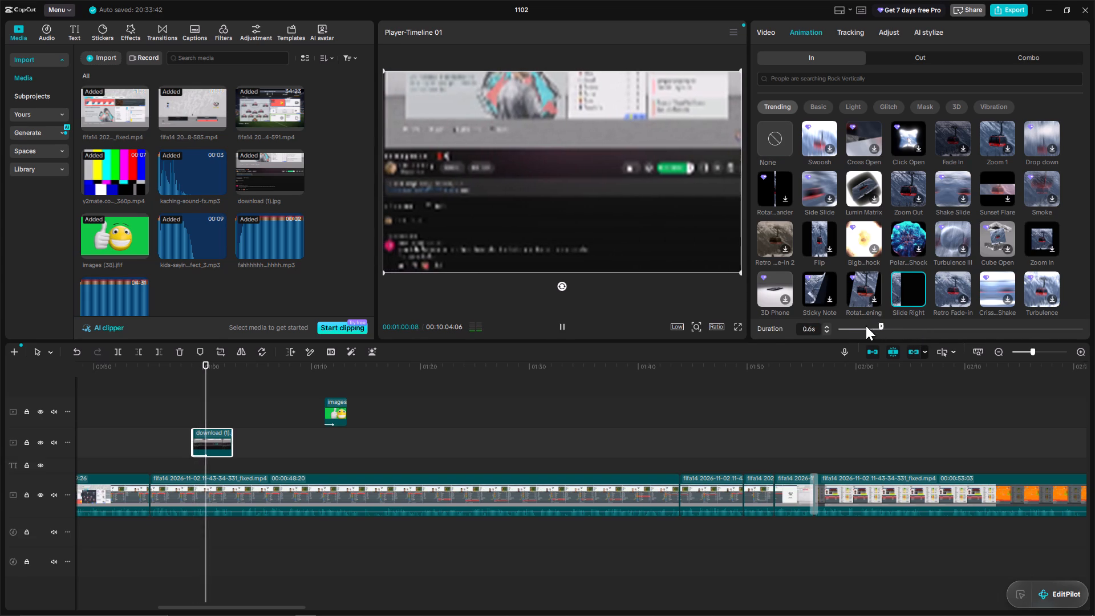
drag(866, 326, 864, 324)
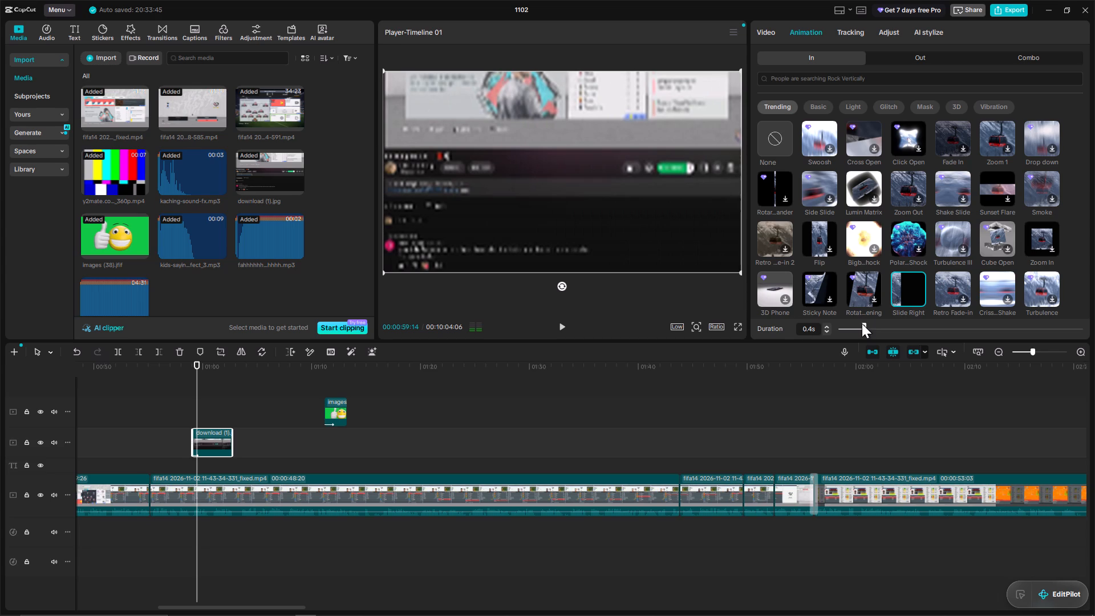
click(183, 410)
key(space)
click(188, 413)
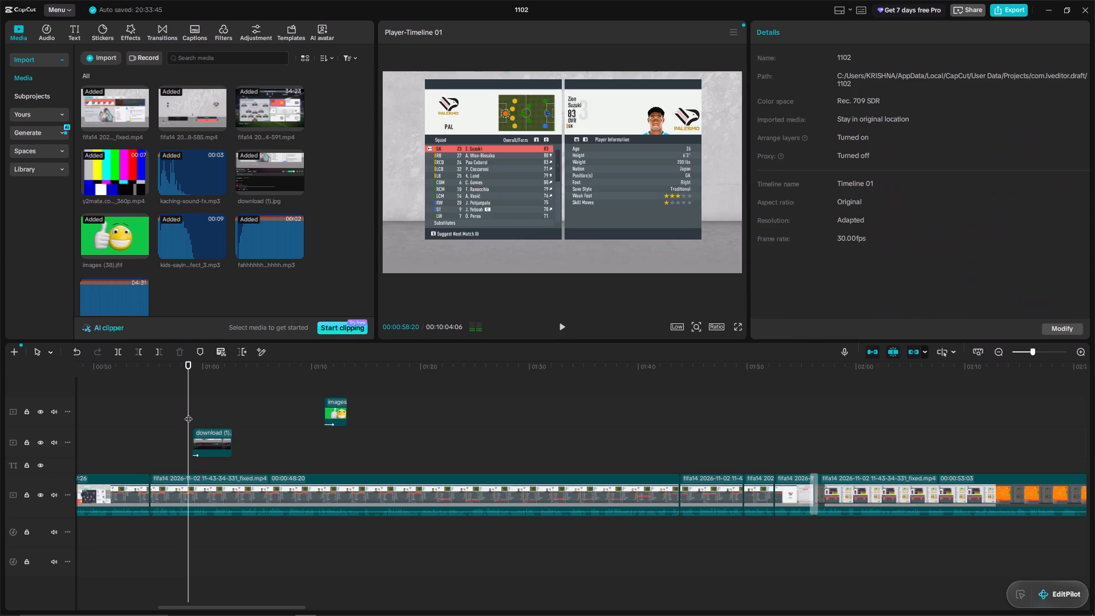
Play the section around the download (1) image clip several times to check its new entrance animation.
key(space)
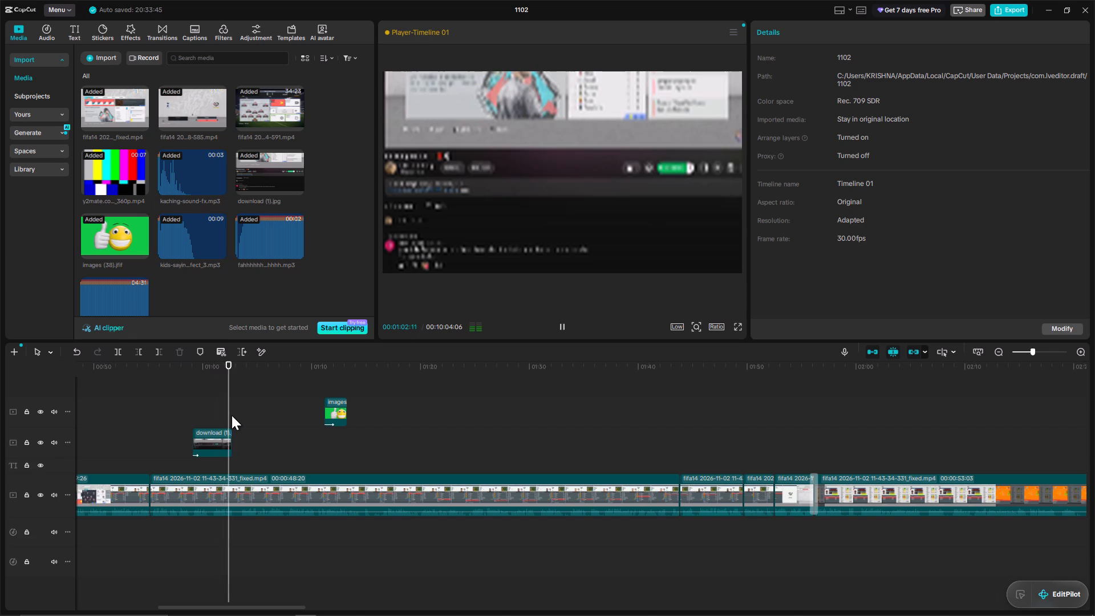
key(space)
click(197, 412)
key(space)
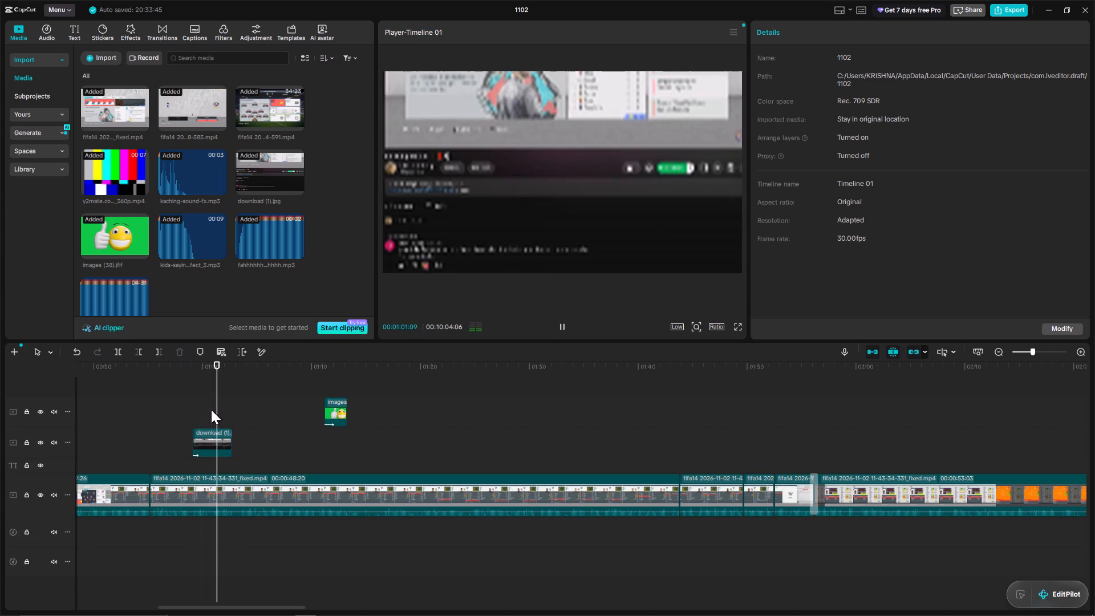
key(space)
click(209, 415)
key(space)
key(space)
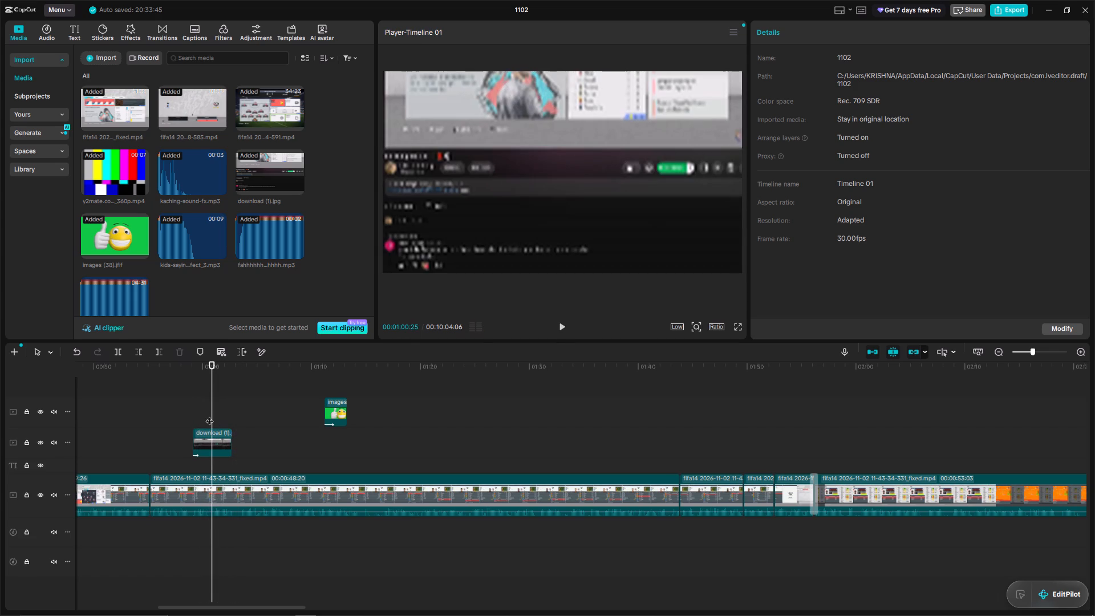
Trim away the part of the download (1) image clip after 00:01:00:25 and play on from the cut to check it.
click(216, 437)
click(159, 351)
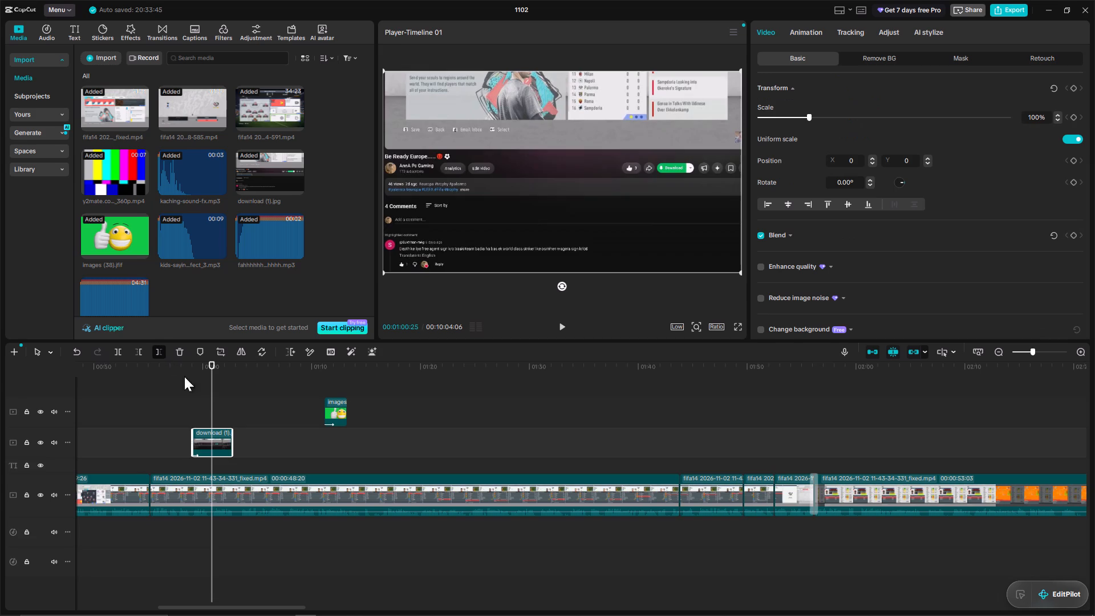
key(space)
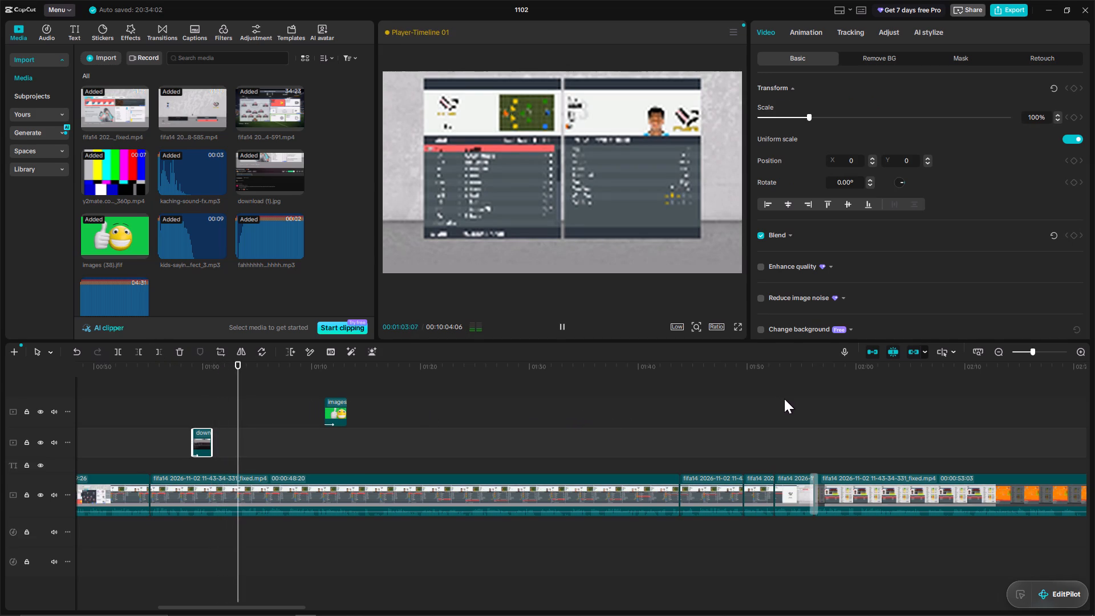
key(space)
Save the project.
key(ctrl+s)
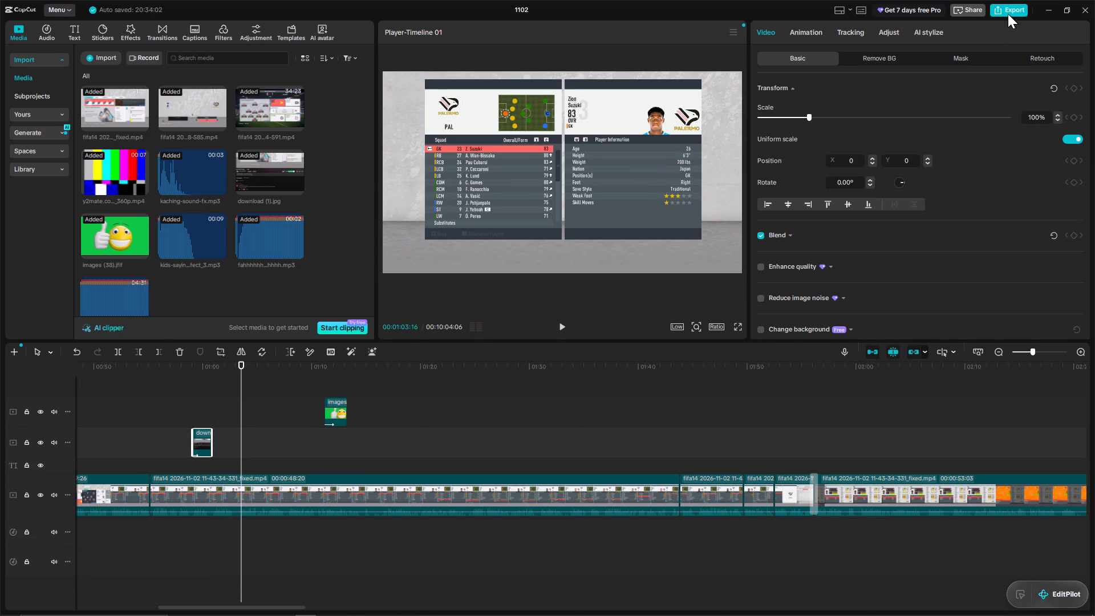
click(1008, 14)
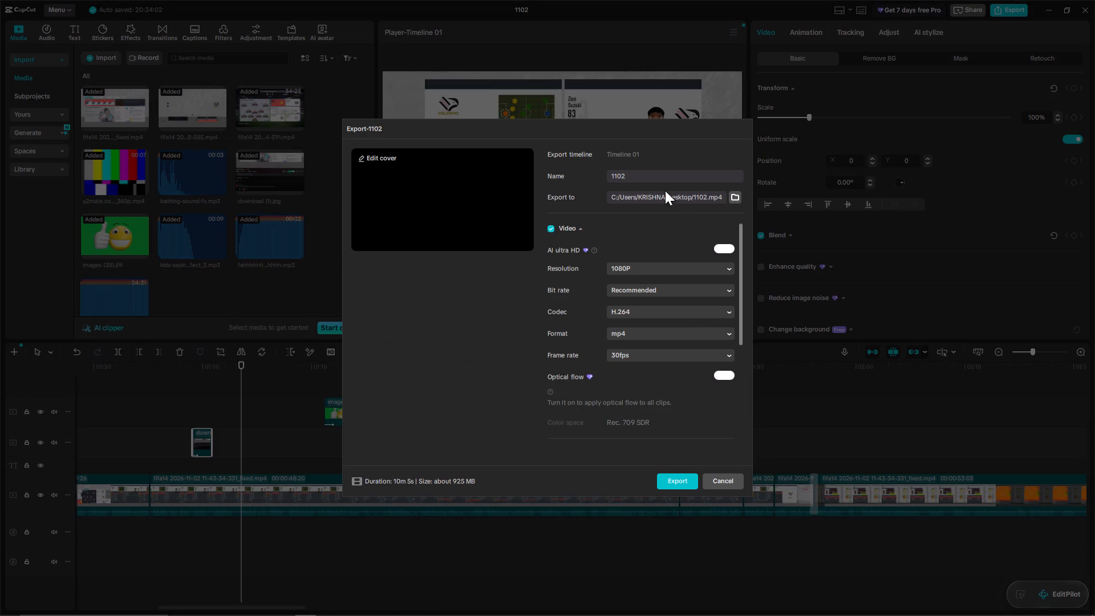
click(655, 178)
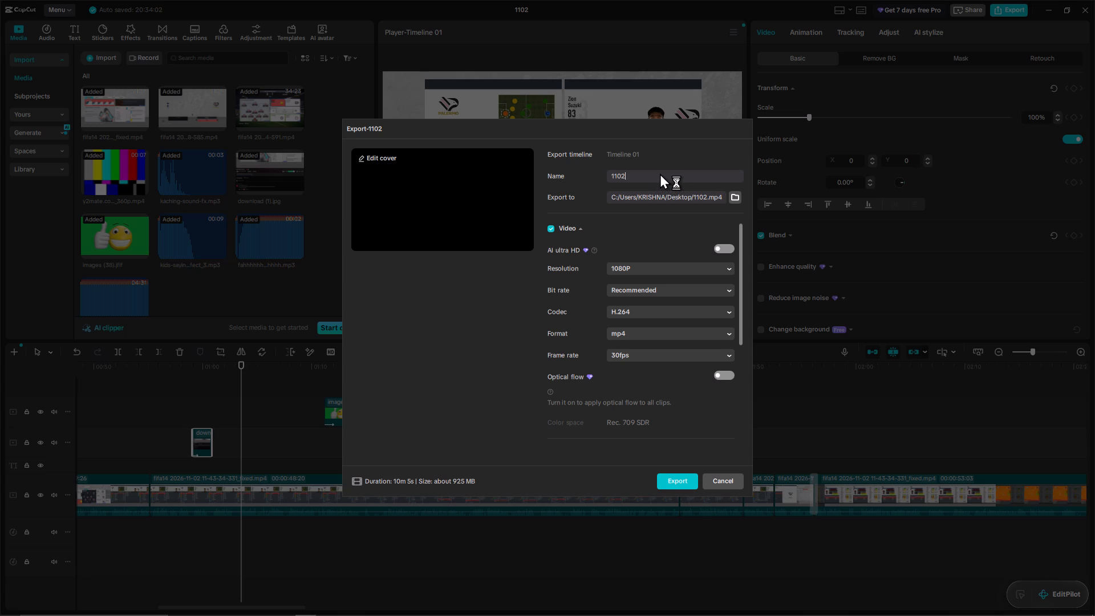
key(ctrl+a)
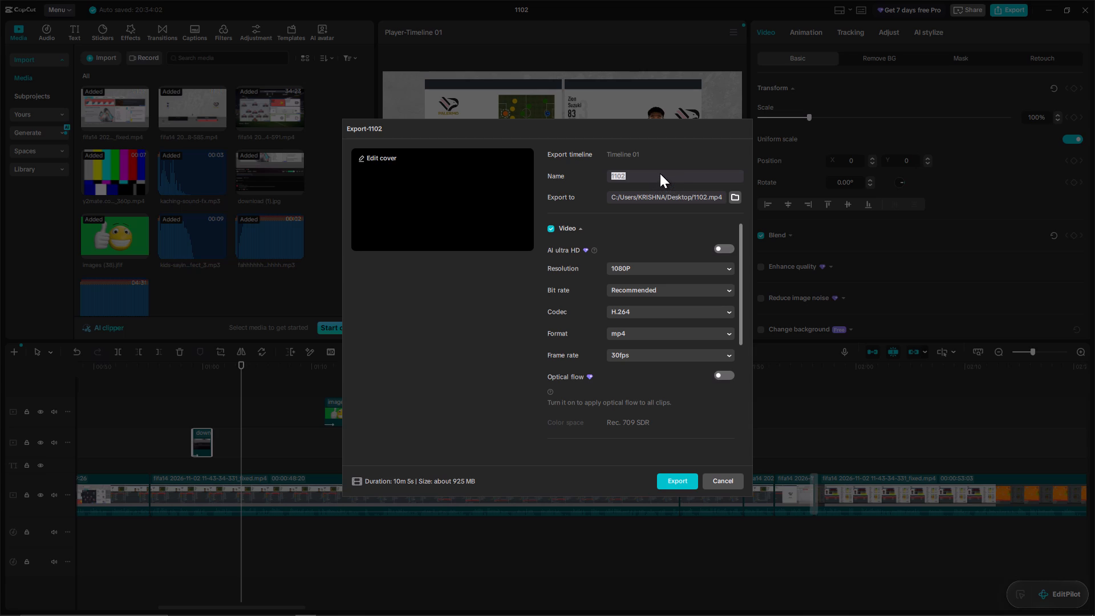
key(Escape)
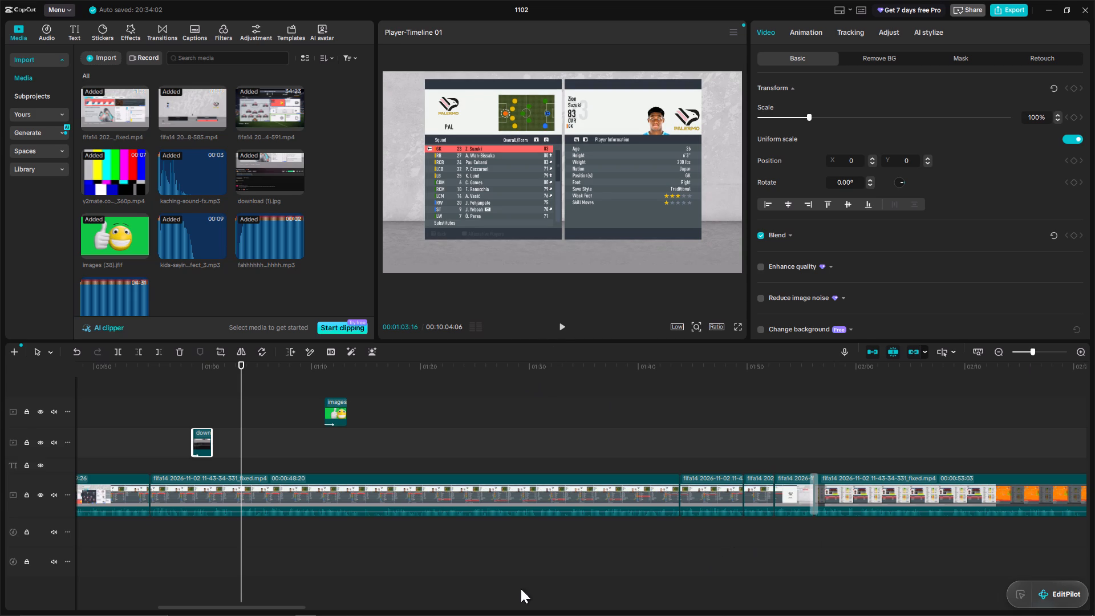
Move the playhead to the end of the timeline at 00:10:04:06 and open the file browser for importing media.
drag(303, 607, 964, 587)
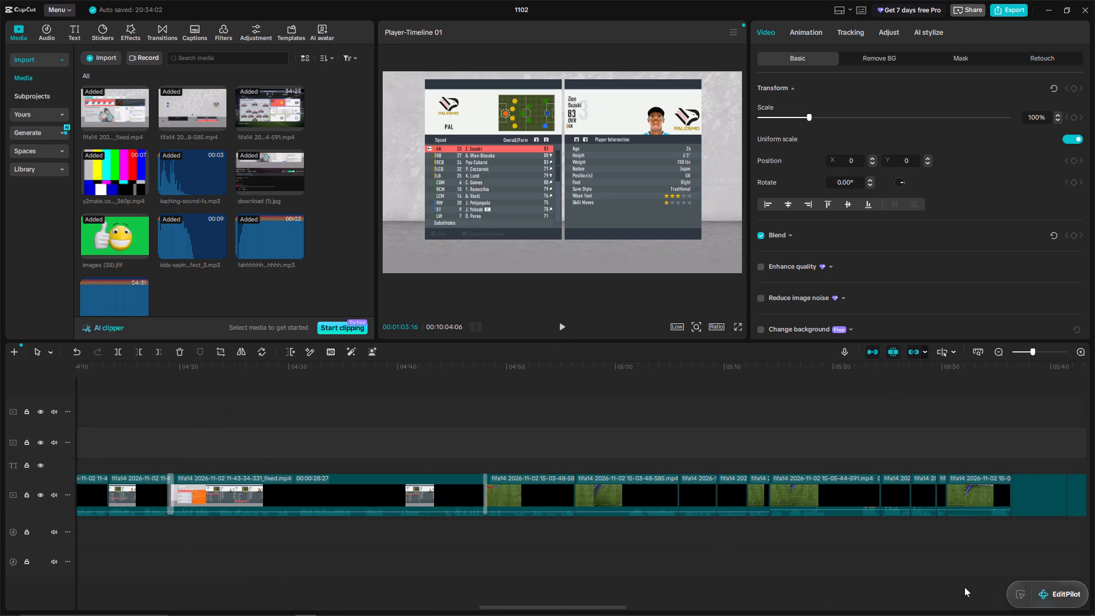
drag(964, 587, 1094, 579)
click(765, 448)
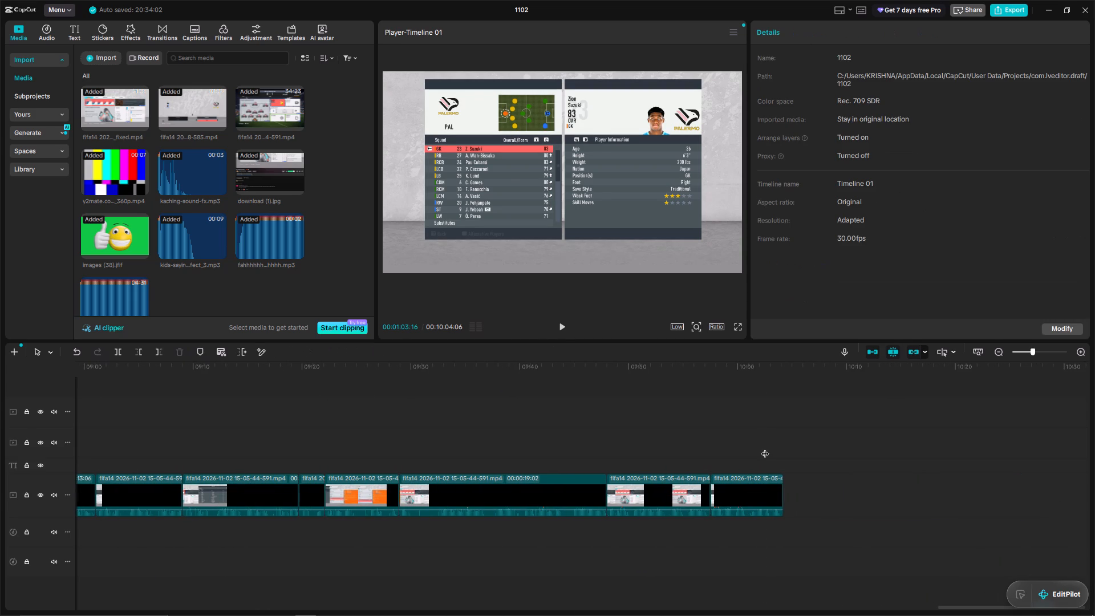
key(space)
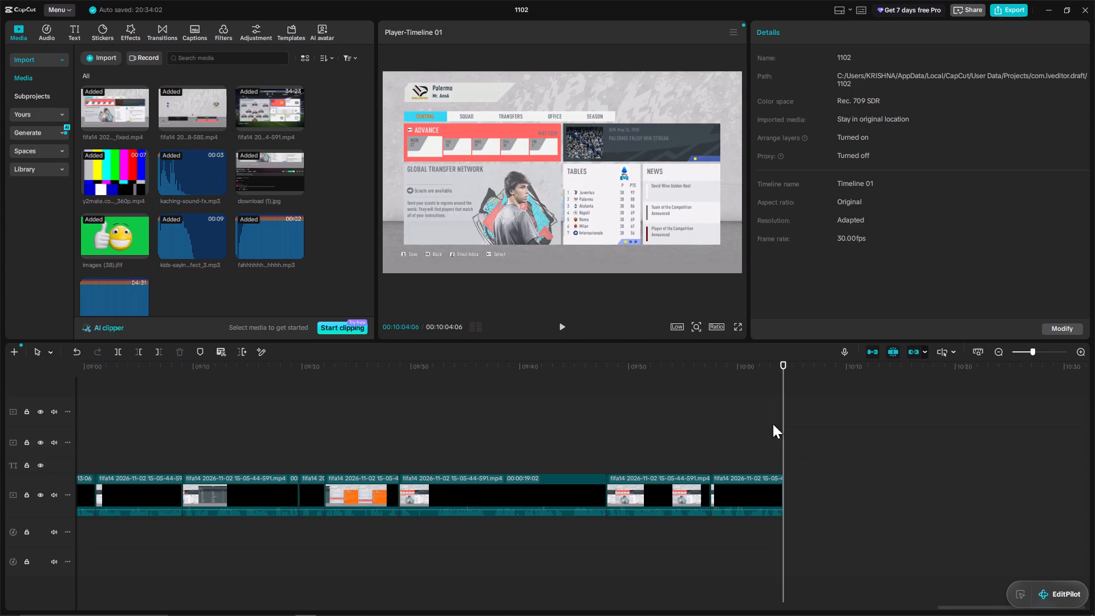
click(101, 57)
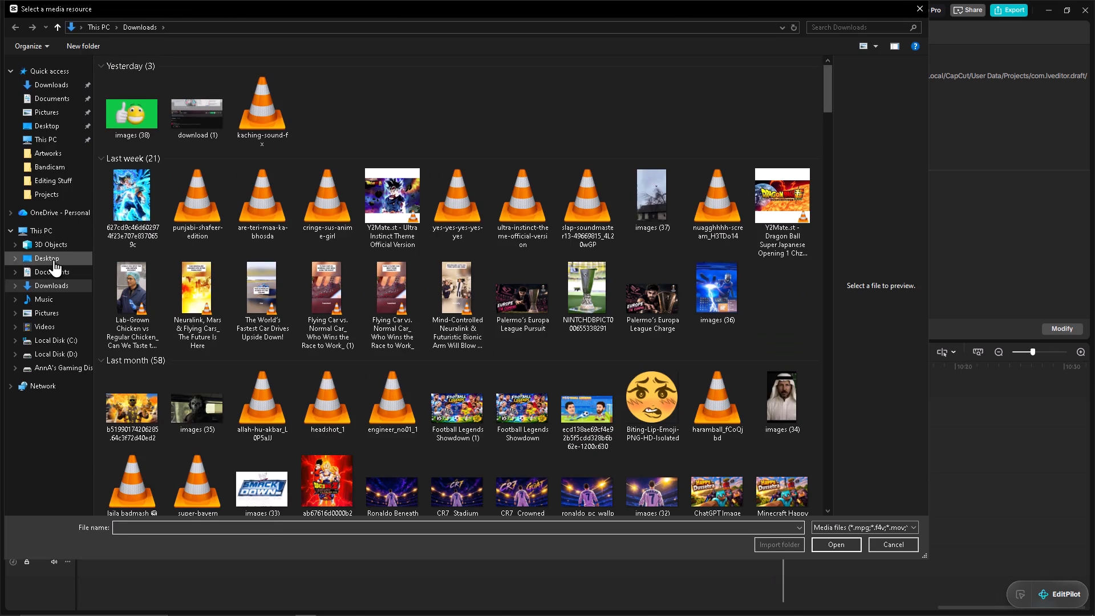
Import the images (30) picture from the Downloads folder and add it at the end of the main track.
click(54, 260)
click(56, 273)
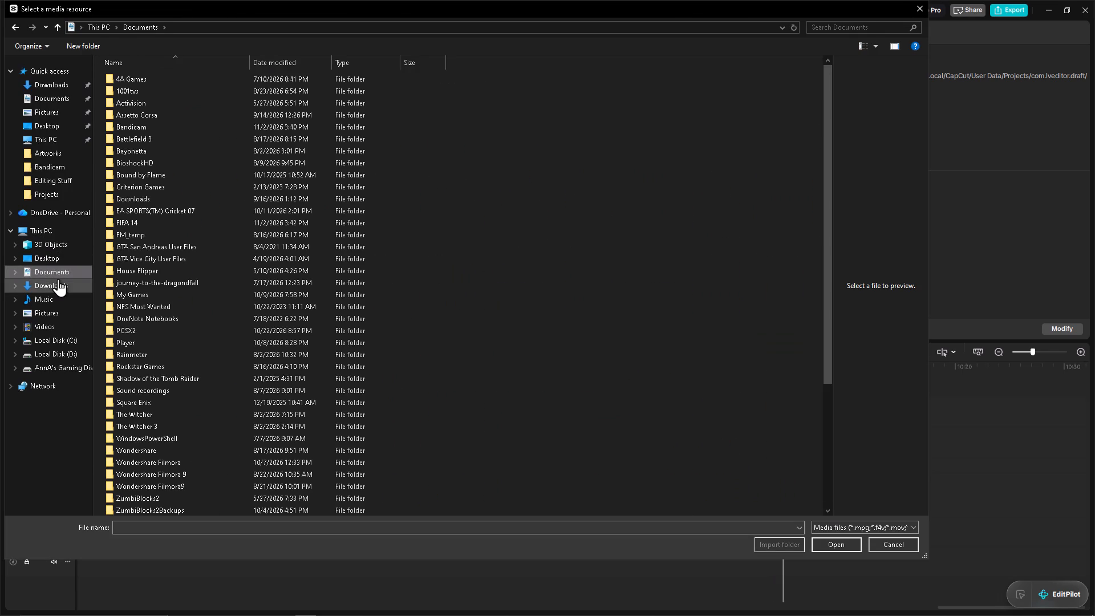
click(58, 279)
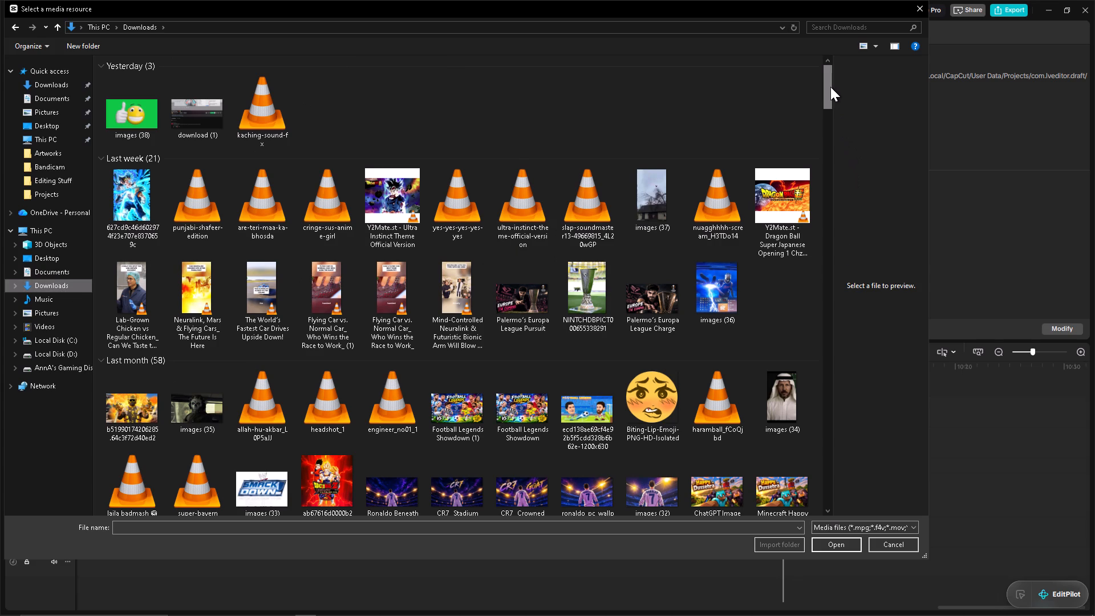
drag(829, 86, 829, 110)
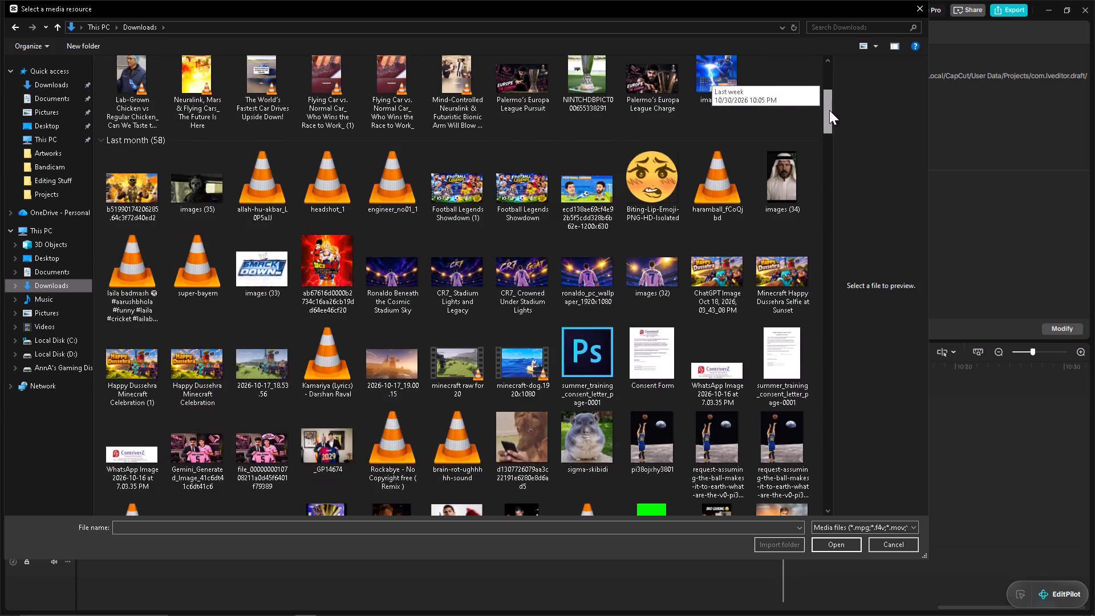
drag(829, 110, 830, 125)
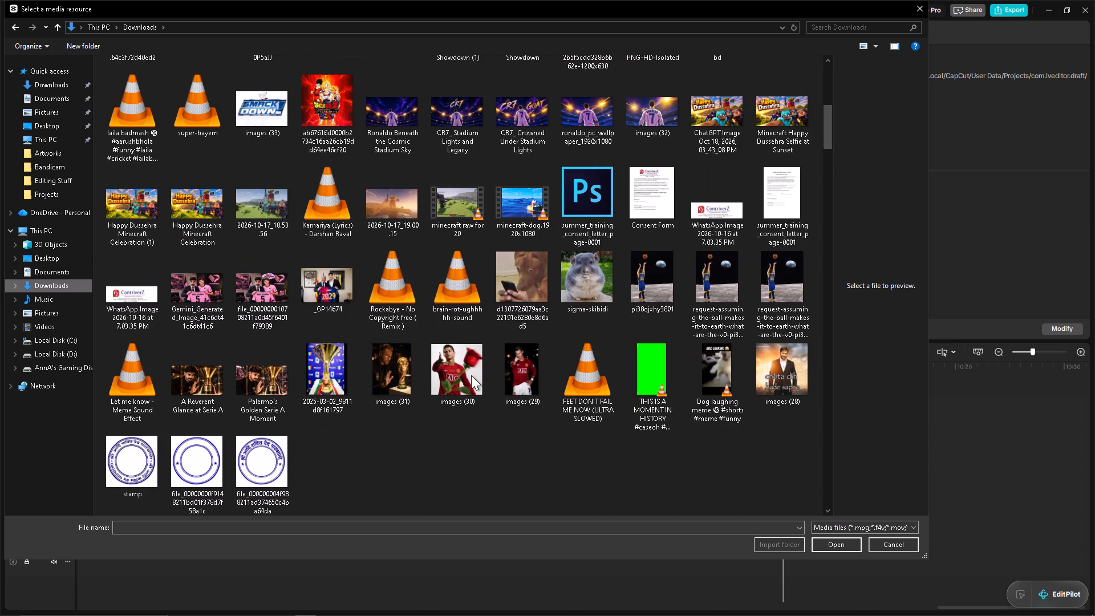
double_click(471, 375)
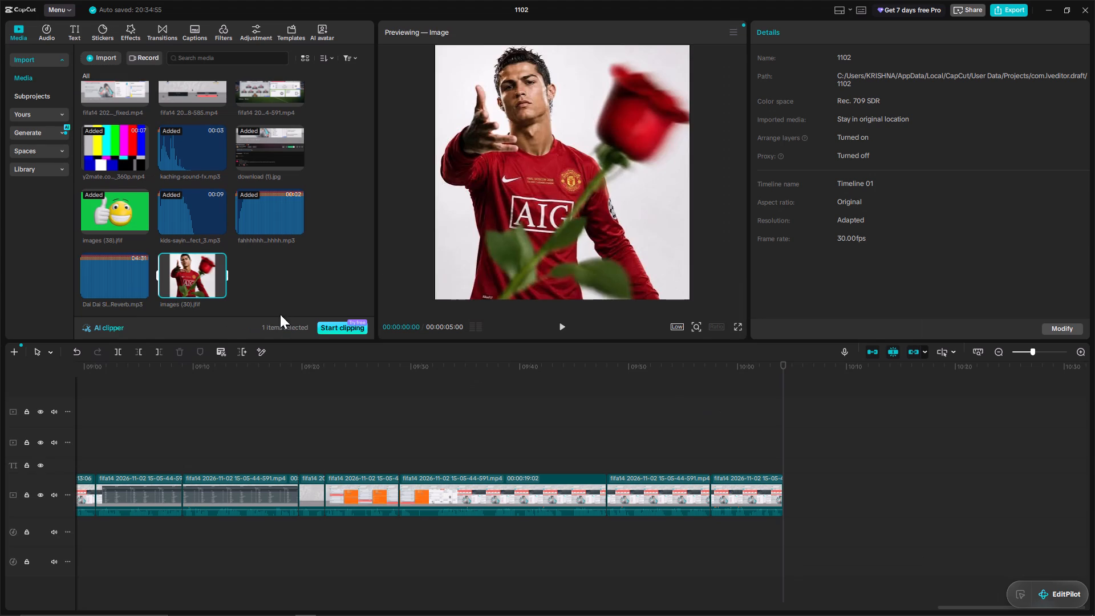
click(220, 290)
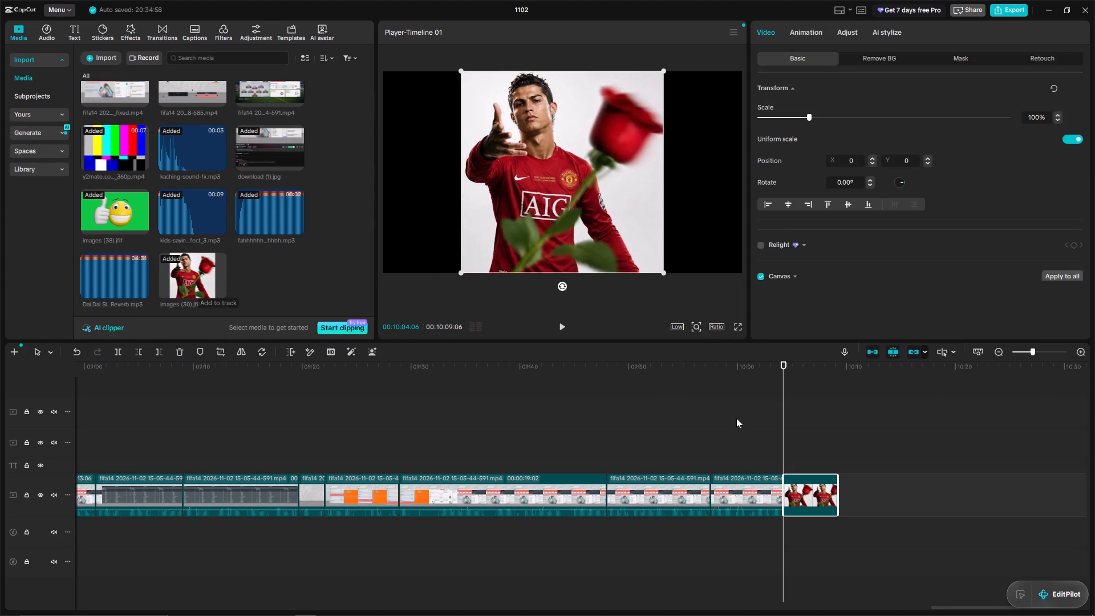
Extend the end of the images (30) clip to a duration of about 01:40:56, and return the playhead to its start.
drag(839, 487, 926, 484)
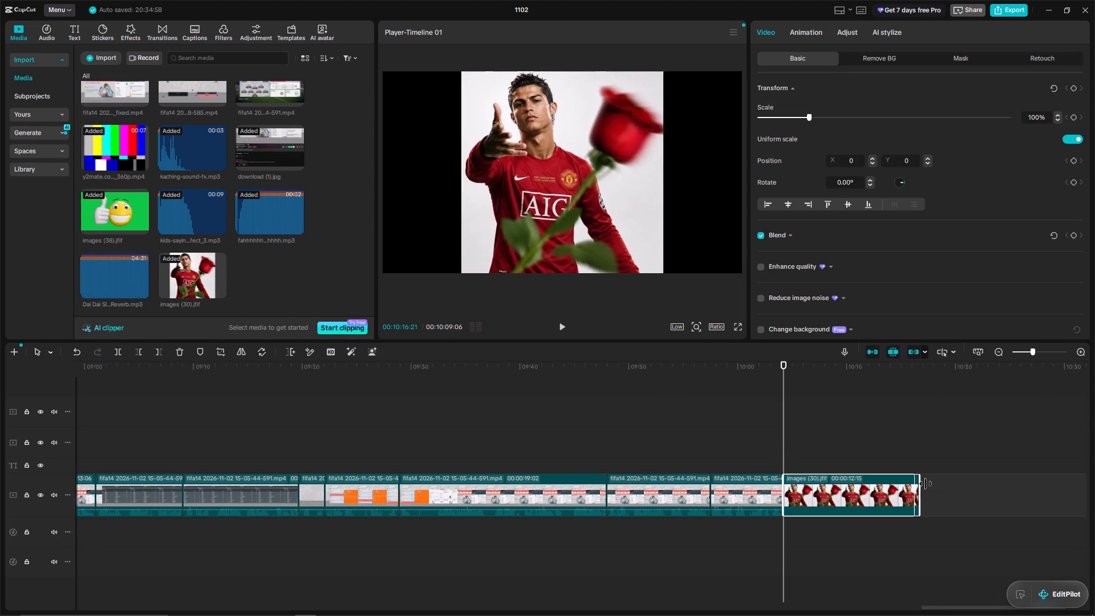
drag(926, 484, 1002, 483)
key(space)
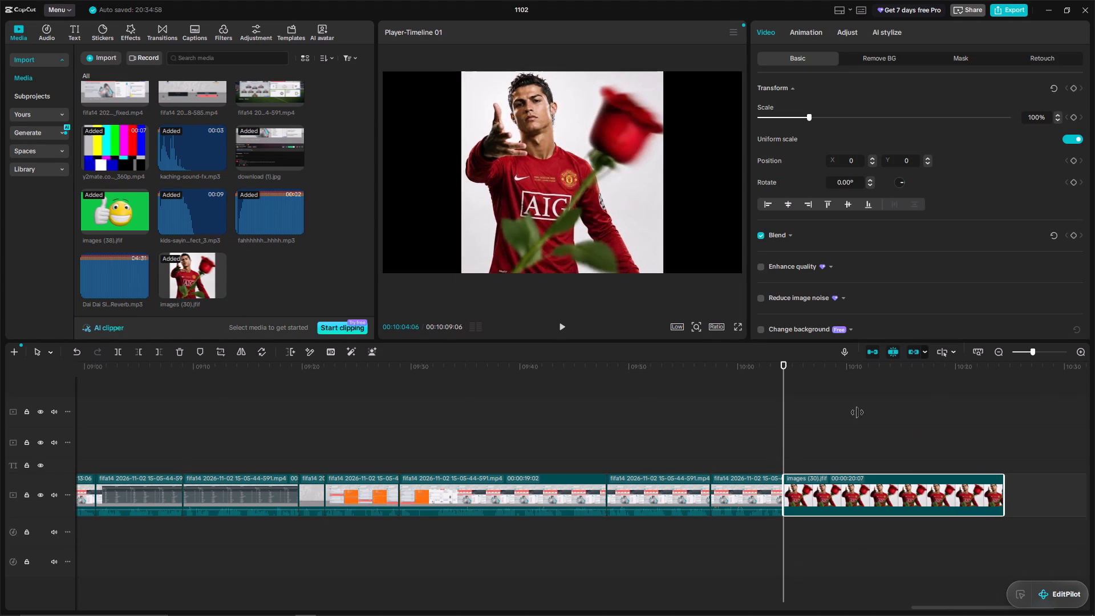
key(space)
drag(1005, 489, 1088, 489)
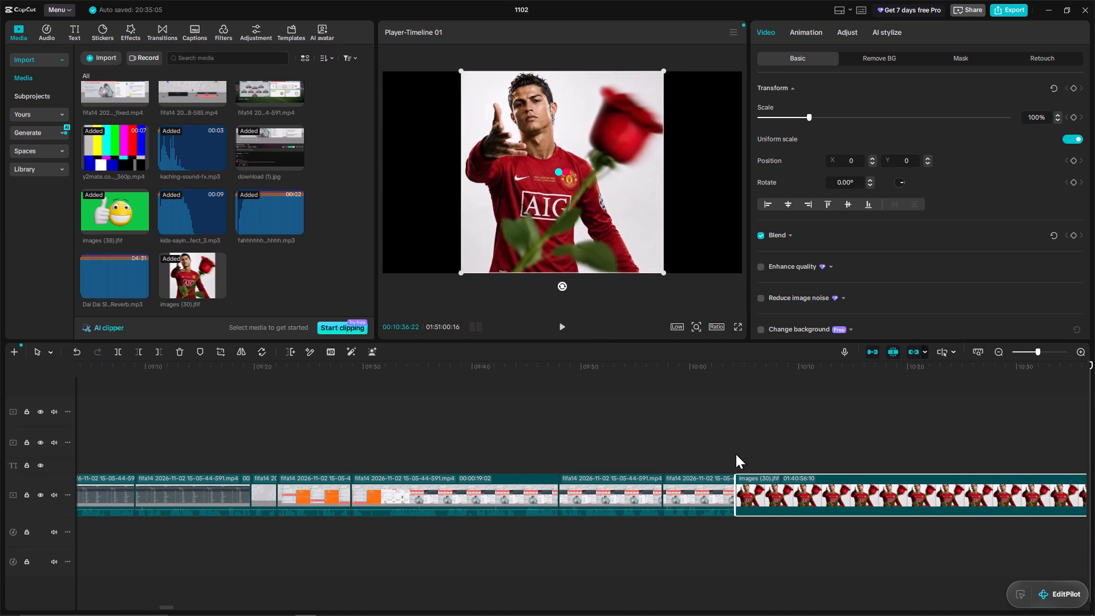
click(733, 456)
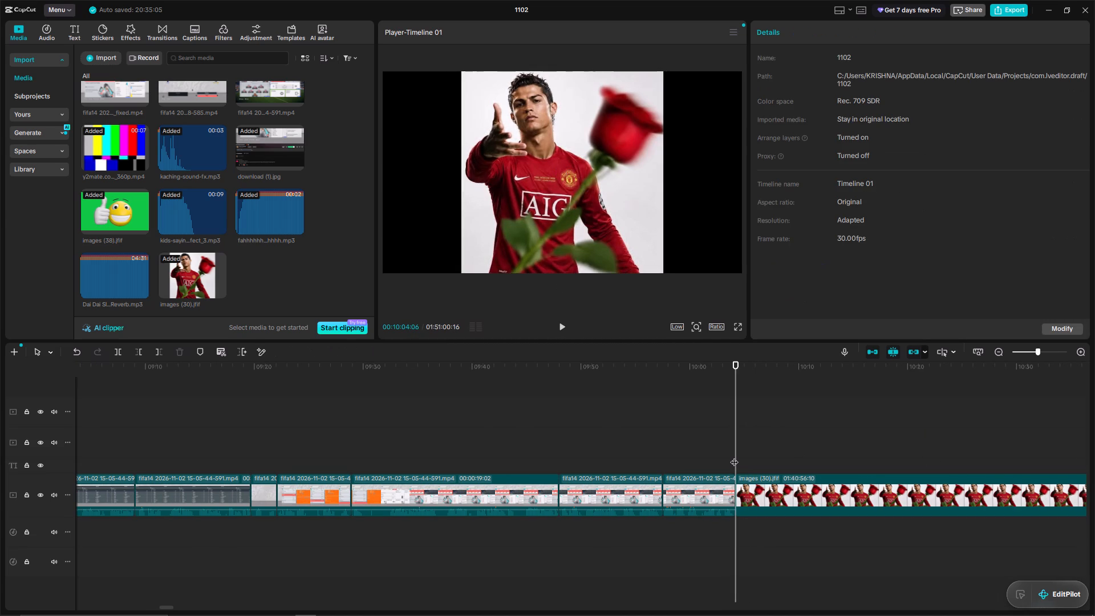
click(734, 456)
Open the export settings for project 1102.
click(1005, 14)
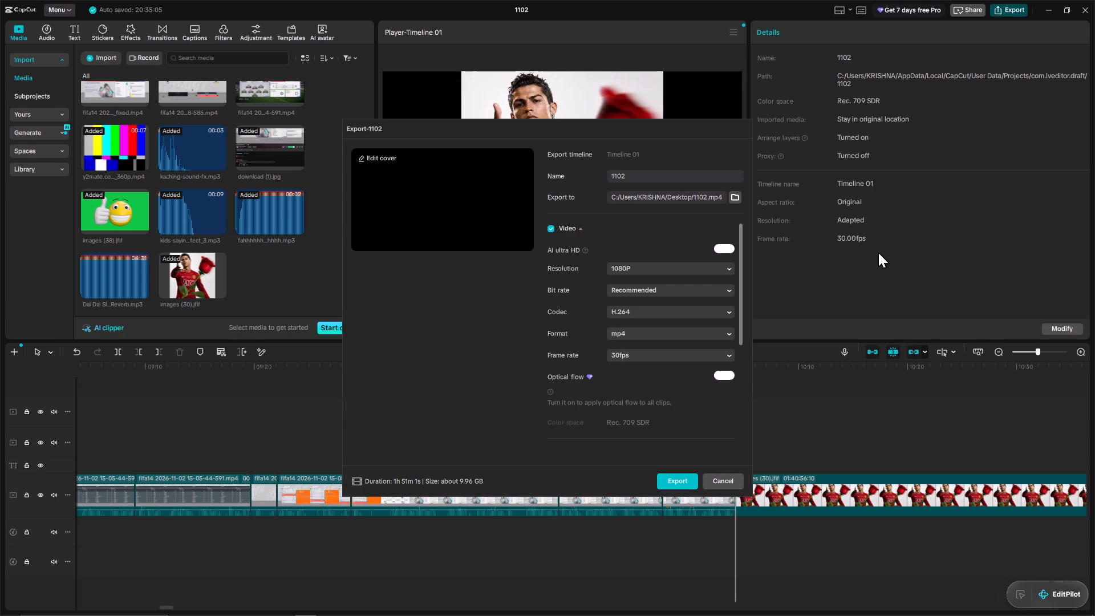
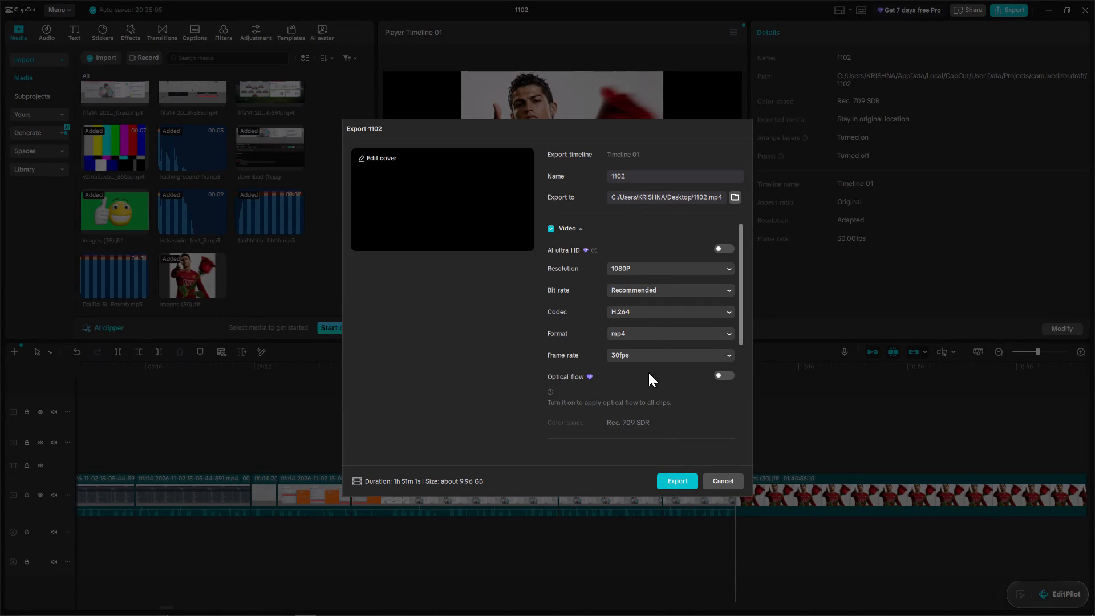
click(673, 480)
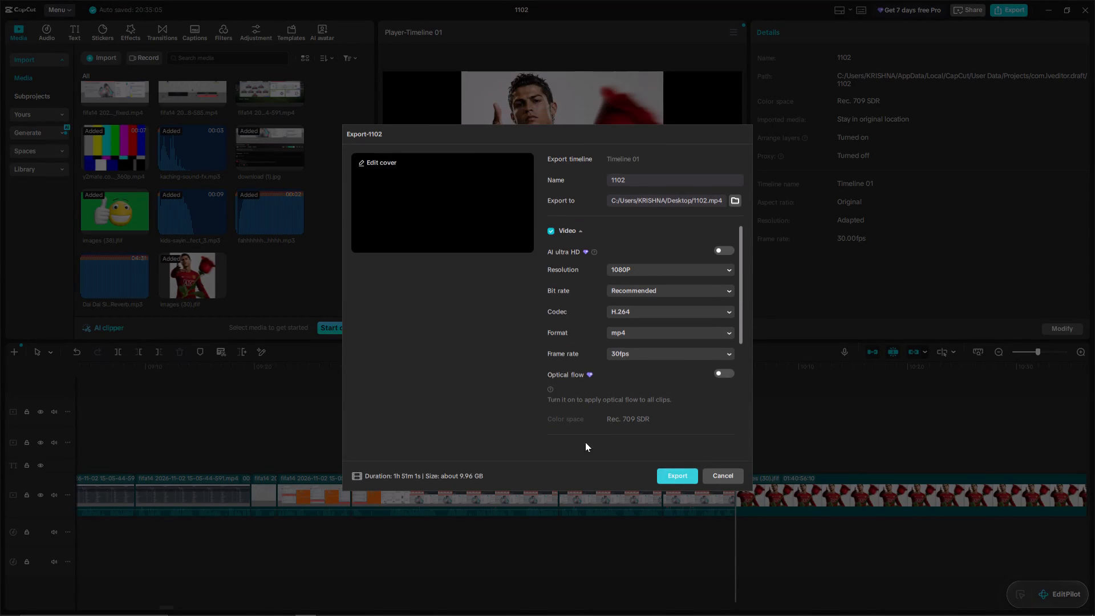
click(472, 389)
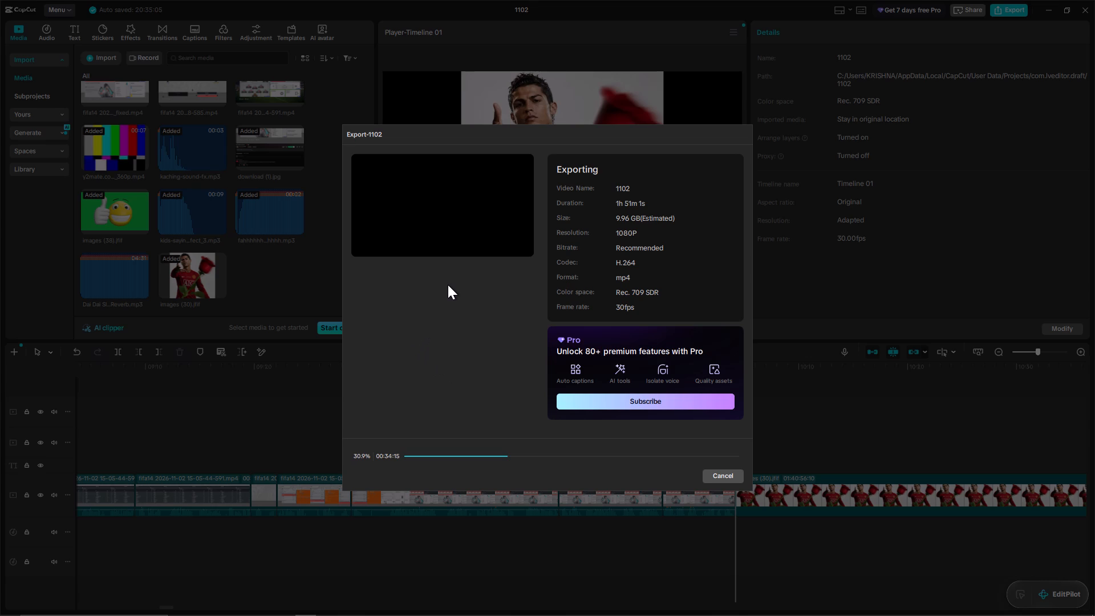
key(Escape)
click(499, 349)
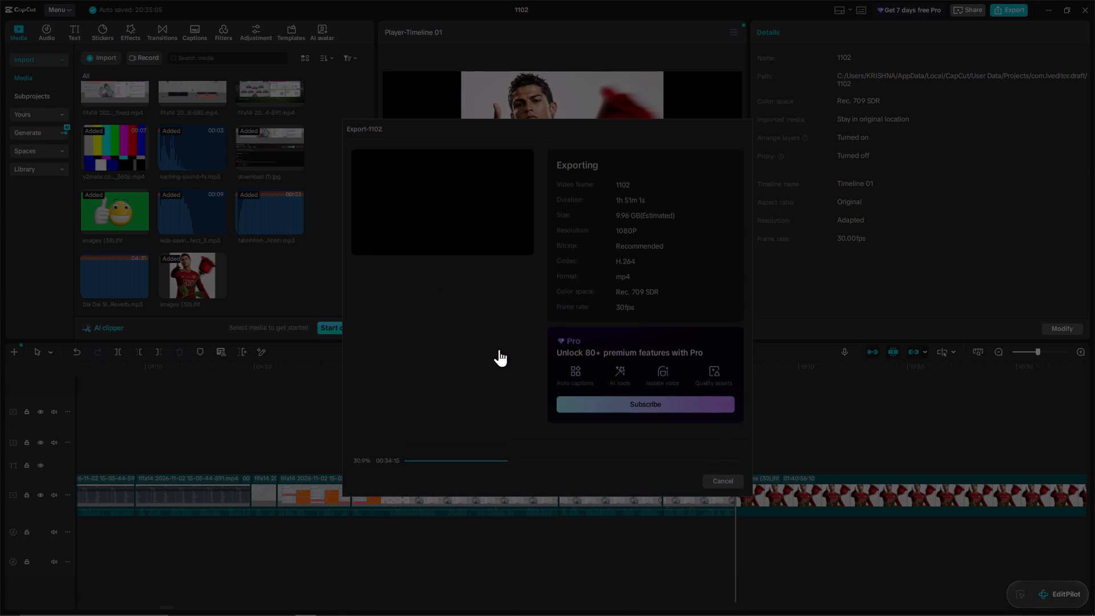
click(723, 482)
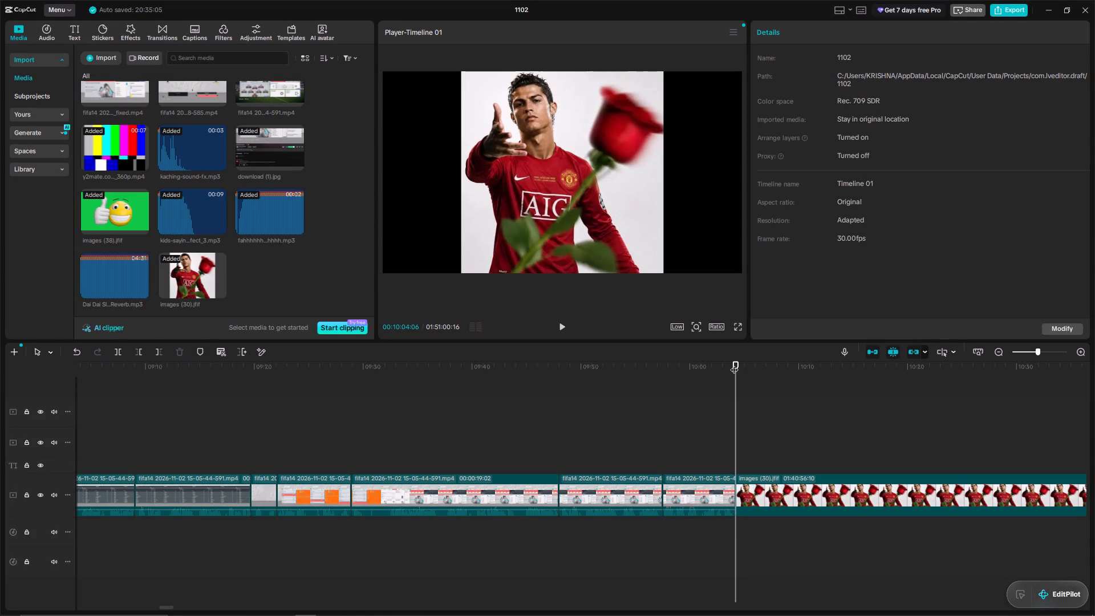
Trim off everything in the images (30) clip after 00:10:30:00, so the timeline ends at that time.
click(1033, 351)
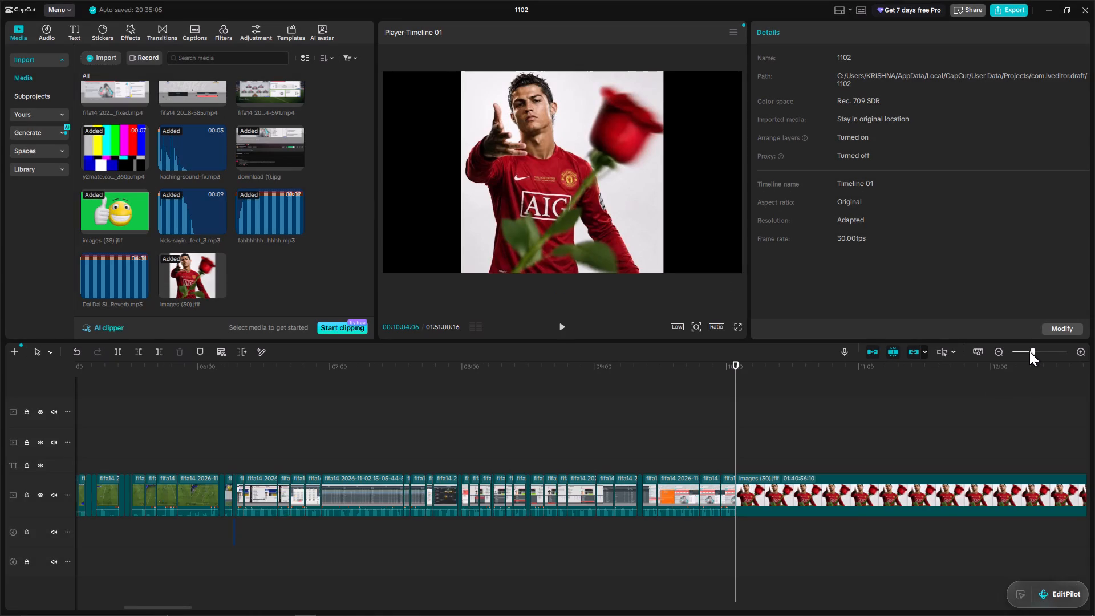
click(1029, 351)
click(1024, 351)
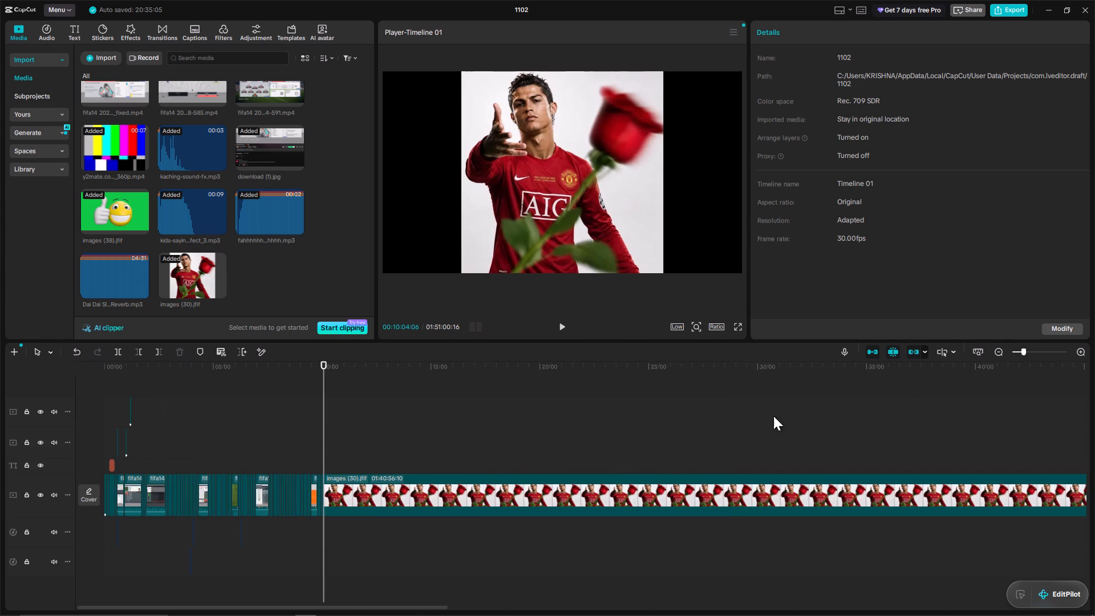
key(space)
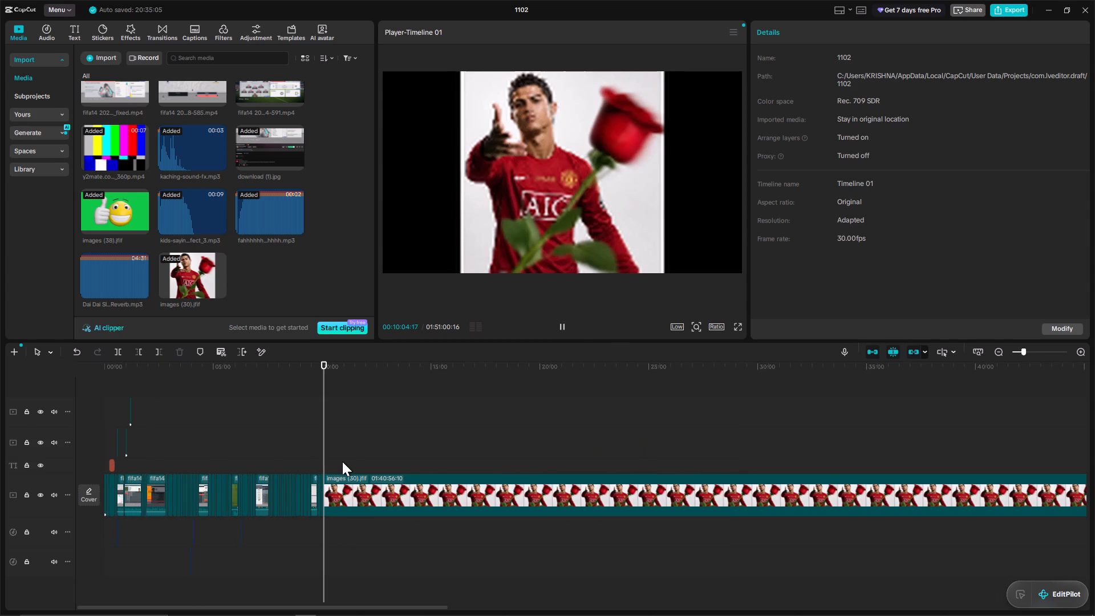
key(space)
click(1035, 352)
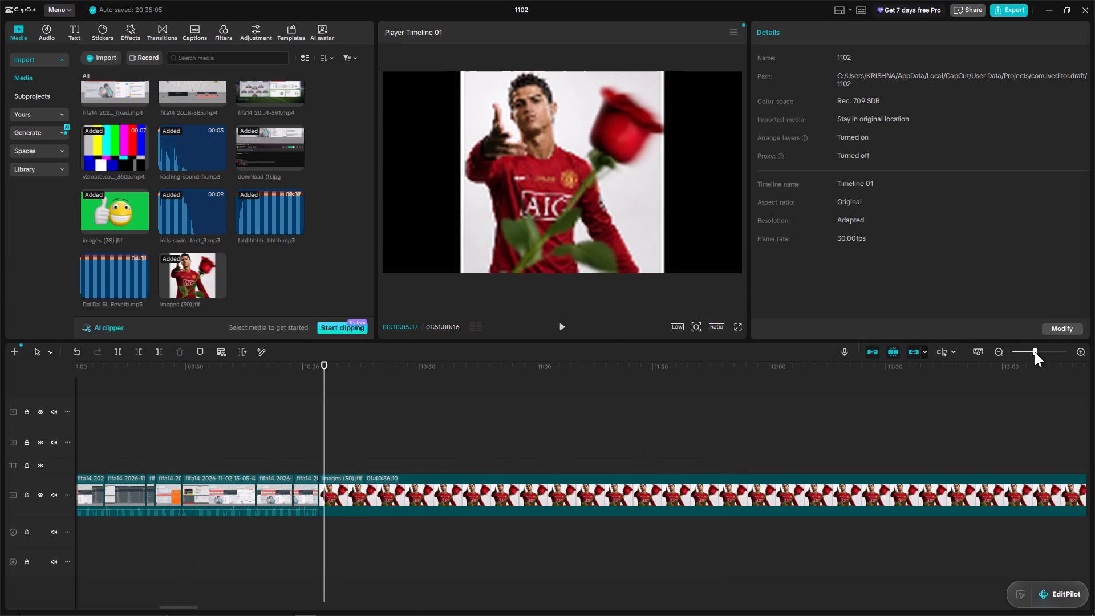
drag(322, 451, 335, 452)
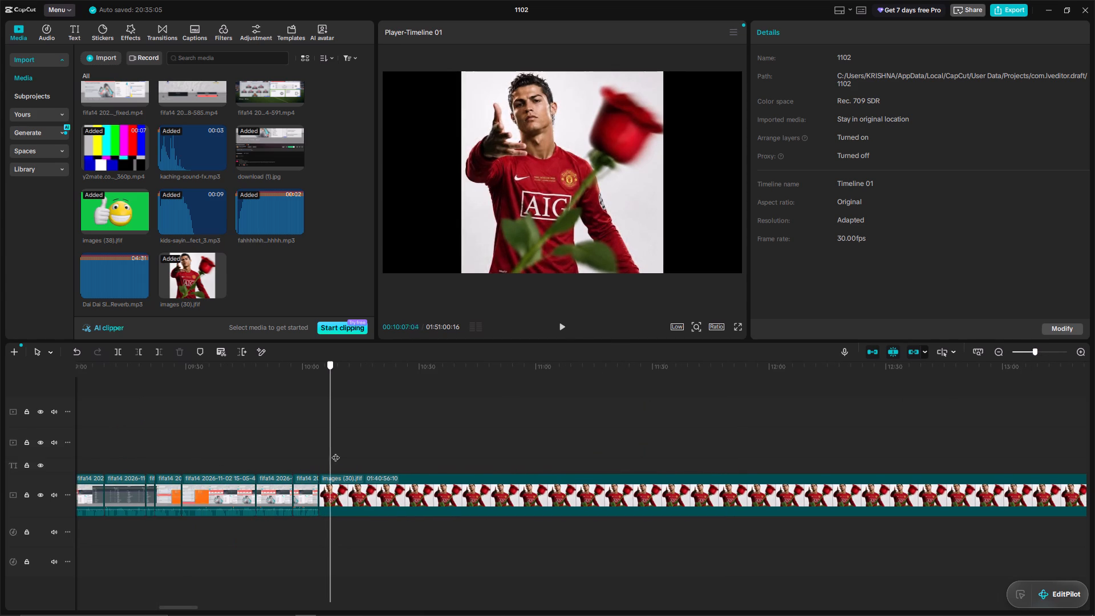
drag(335, 452, 318, 456)
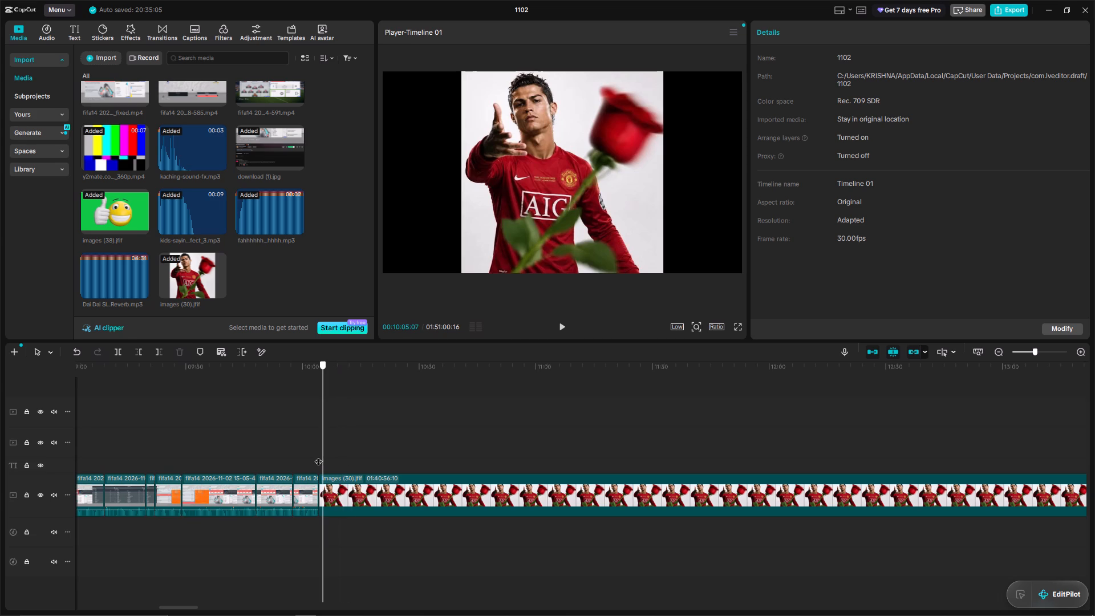
drag(318, 456, 406, 457)
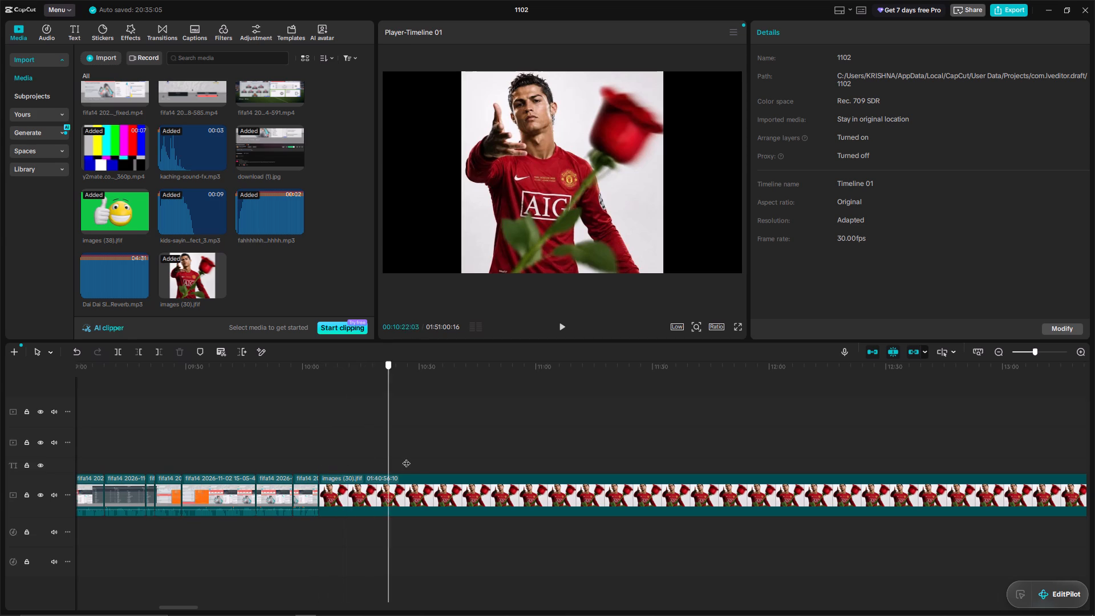
drag(406, 457, 418, 457)
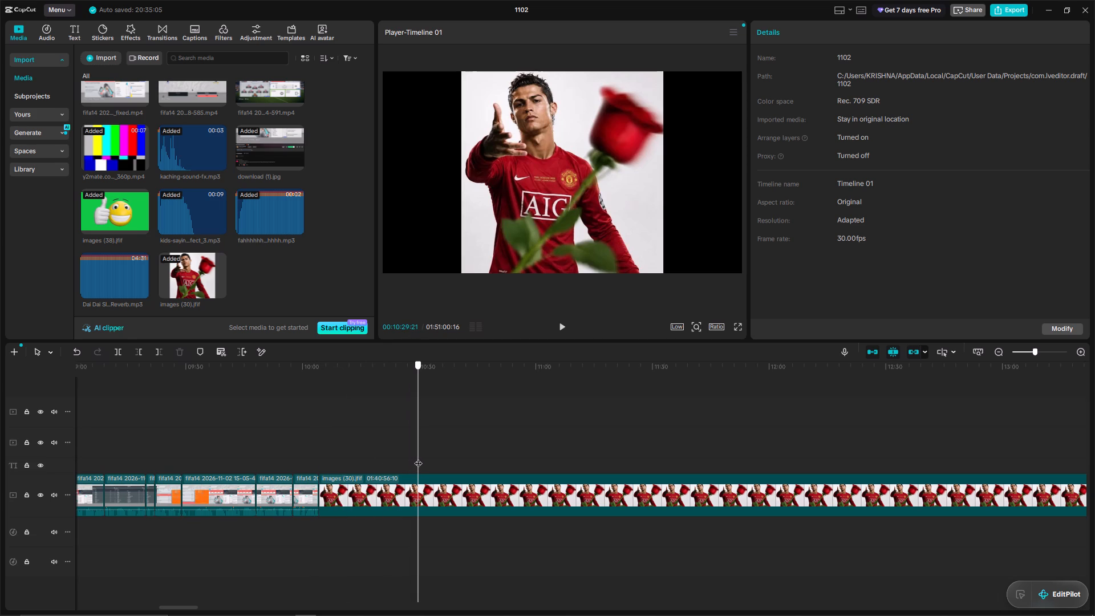
drag(418, 457, 419, 456)
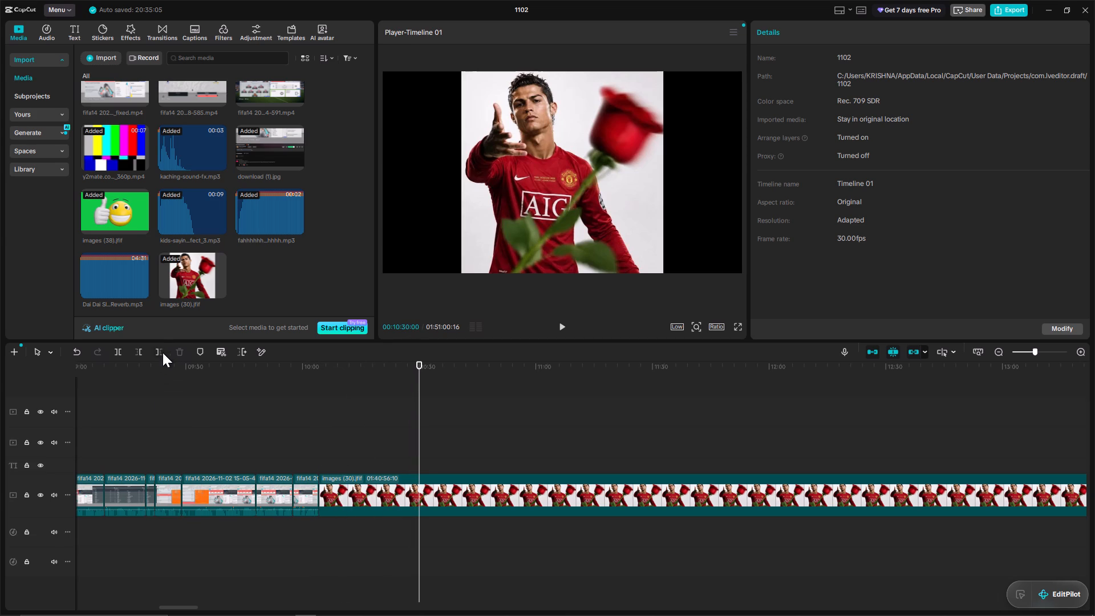
click(161, 352)
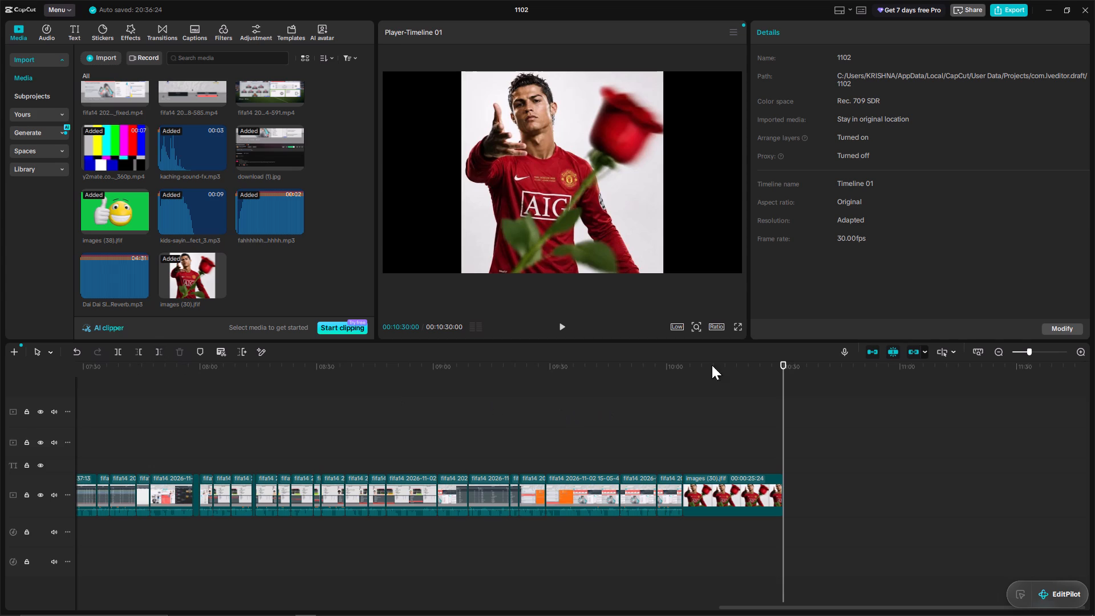
Export project 1102 to the Desktop as a 1080P, 30fps H.264 mp4 with the recommended bit rate.
click(1011, 10)
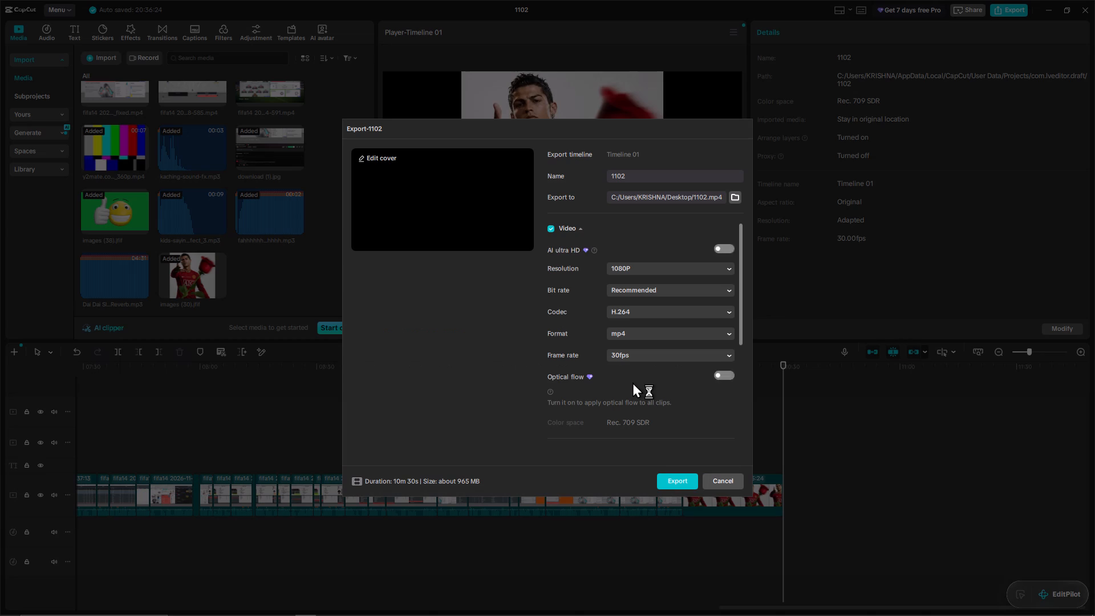
click(675, 479)
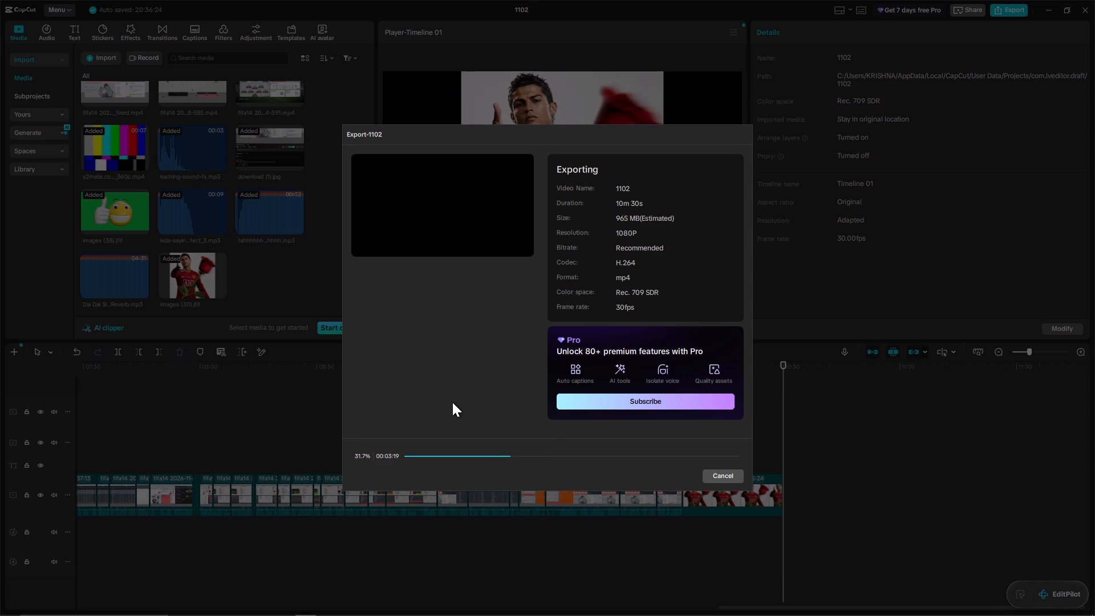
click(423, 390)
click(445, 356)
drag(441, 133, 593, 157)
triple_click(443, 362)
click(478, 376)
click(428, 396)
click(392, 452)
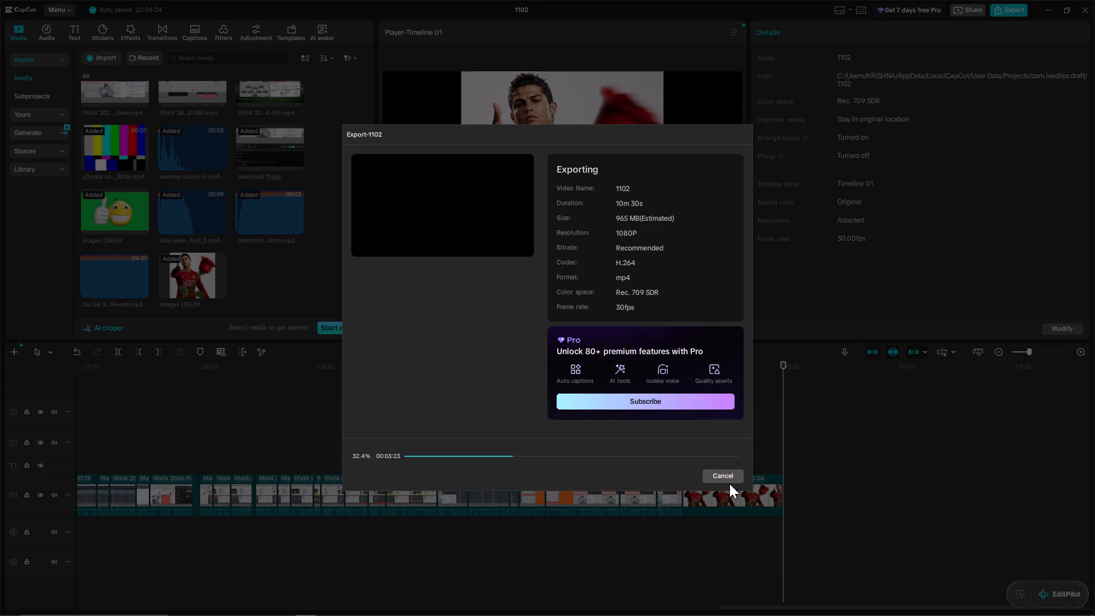
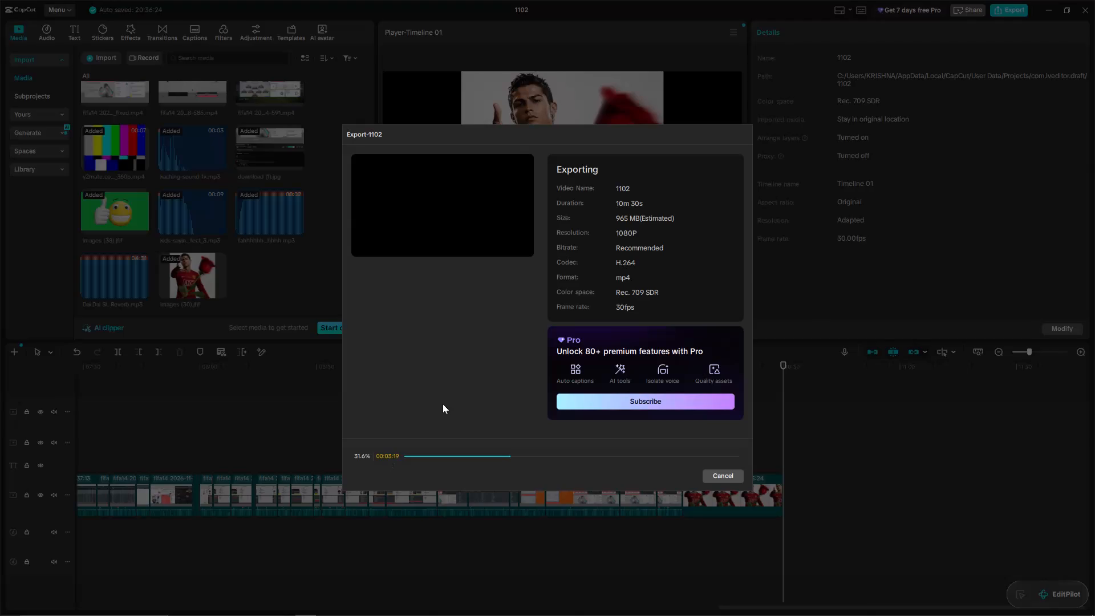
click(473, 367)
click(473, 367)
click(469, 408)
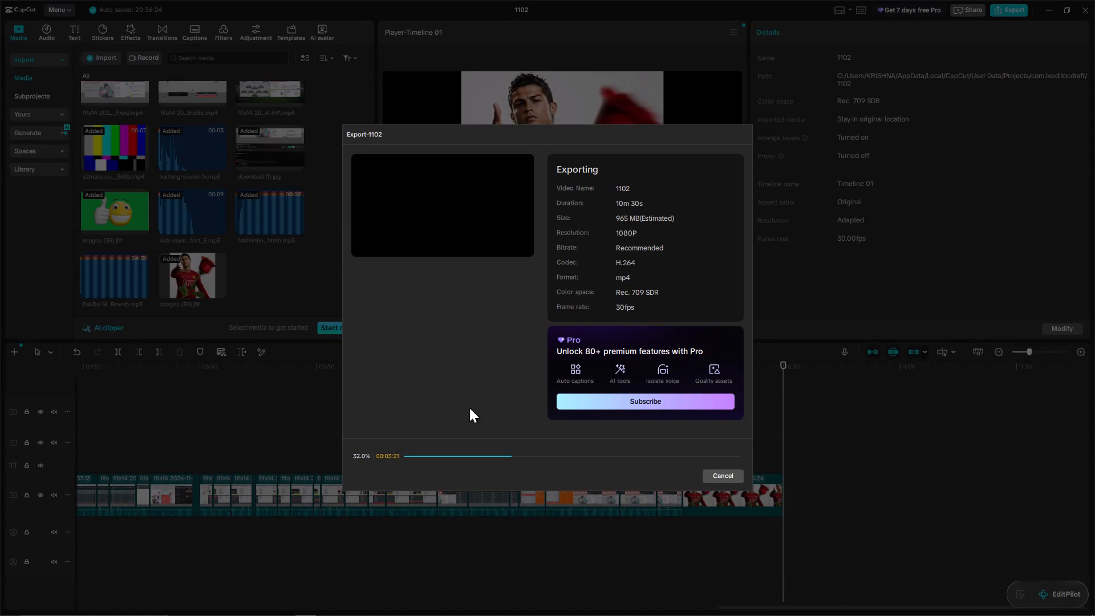